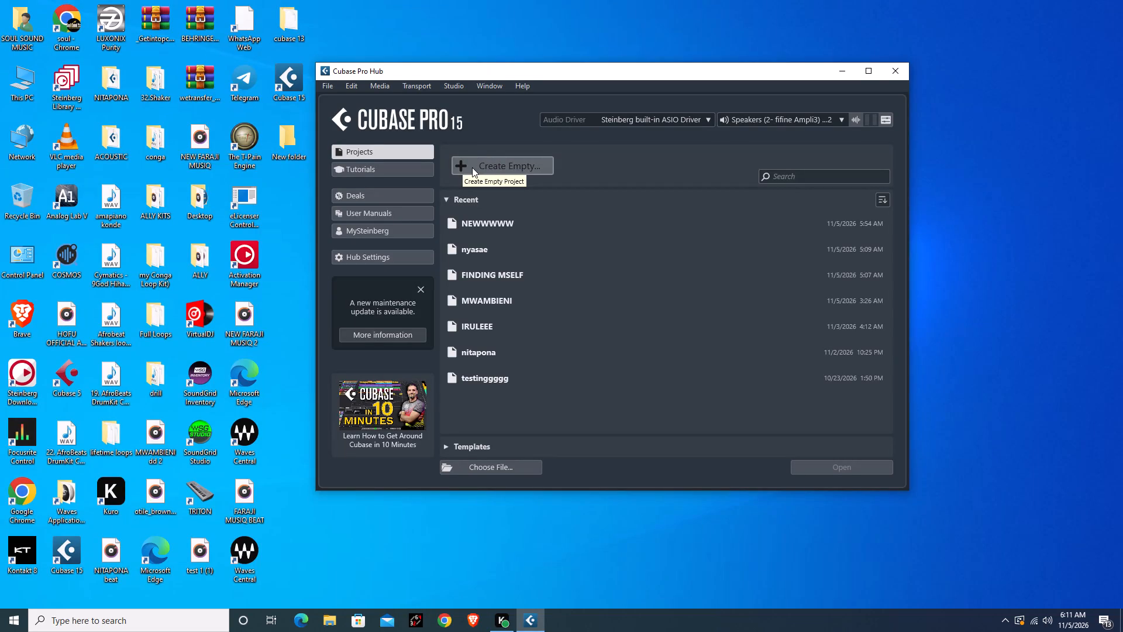
Start an empty project and create a folder named after the artist inside PROJECTS on Local Disk (G:).
left_click(472, 167)
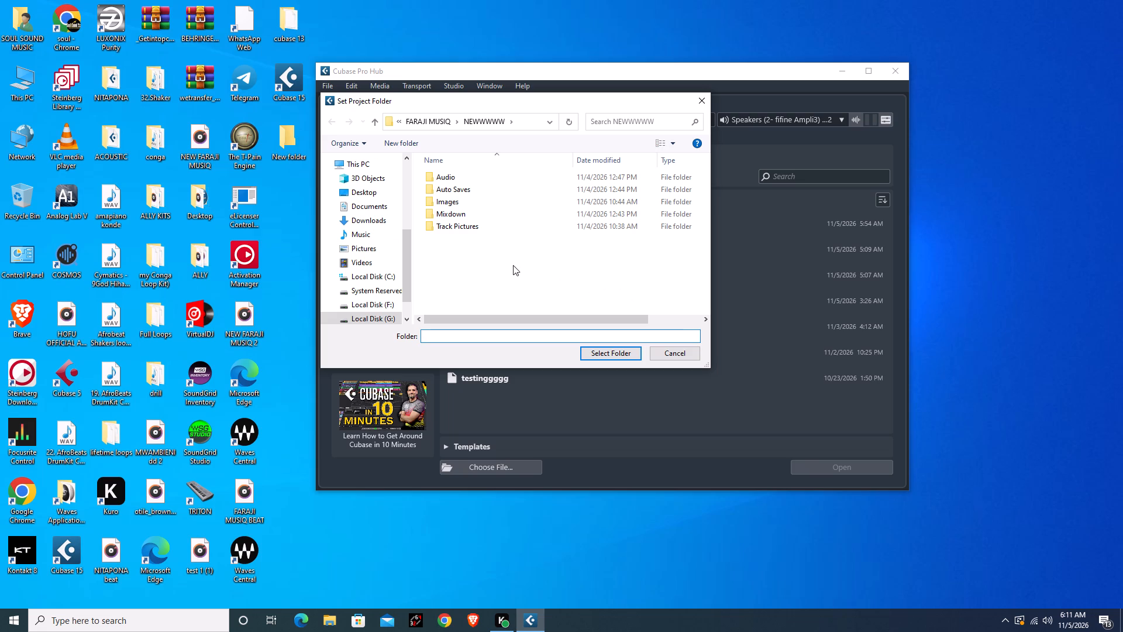
left_click(356, 319)
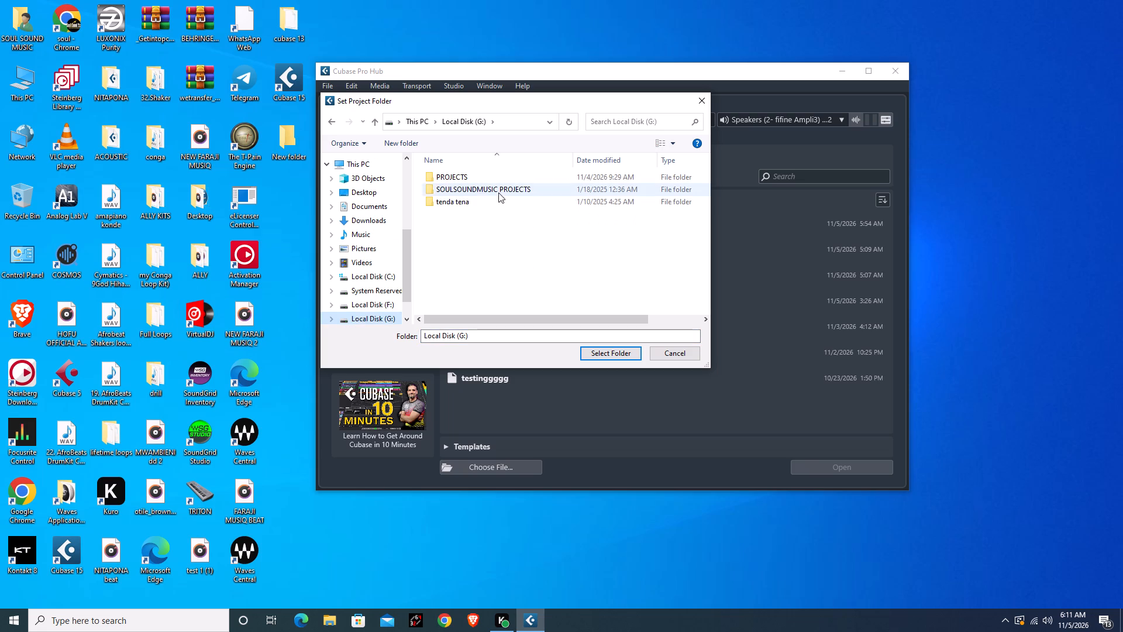
double_click(474, 178)
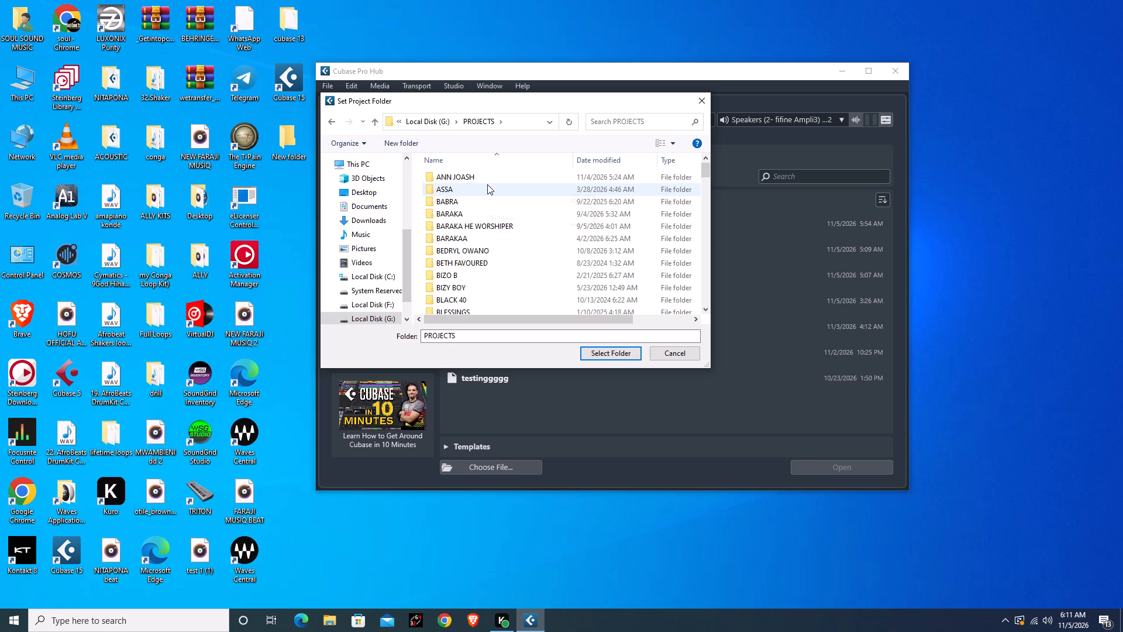
right_click(547, 183)
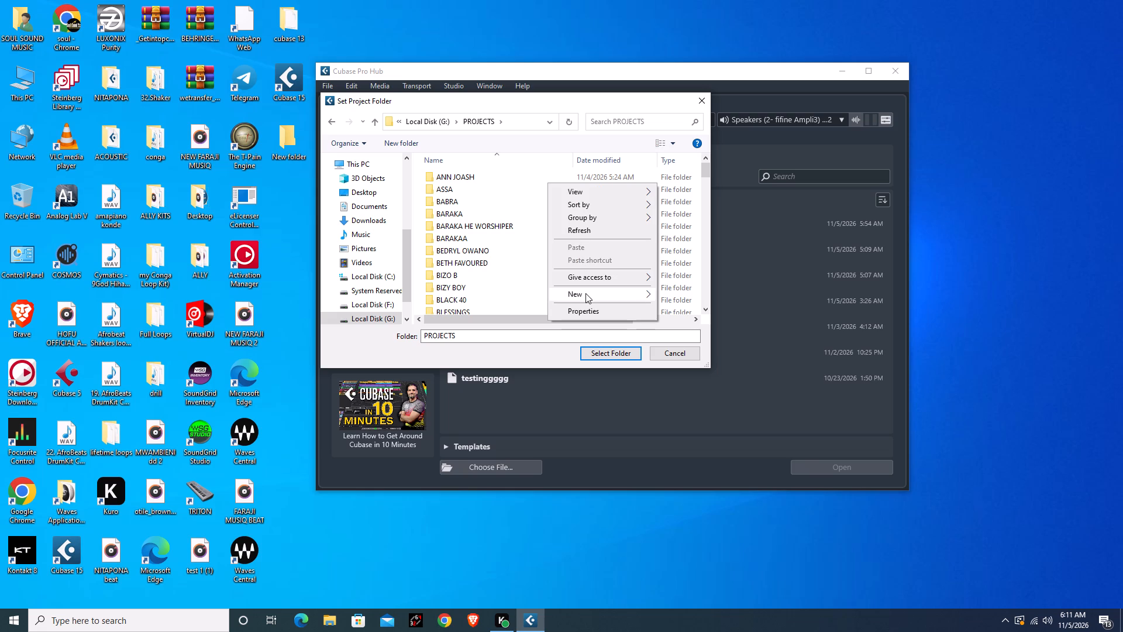
left_click(683, 294)
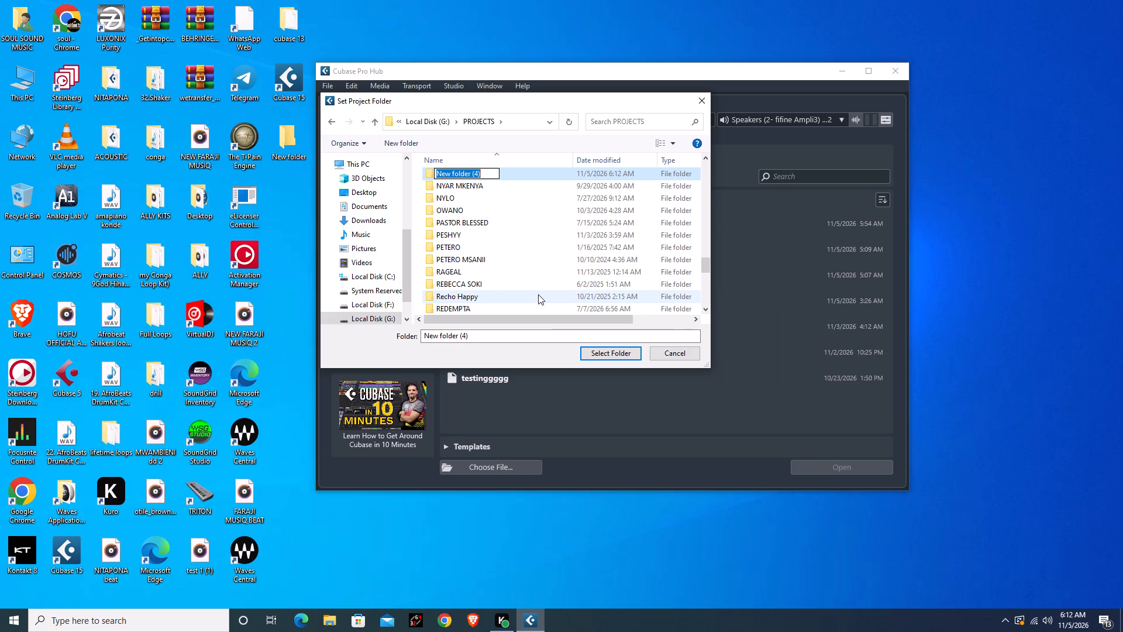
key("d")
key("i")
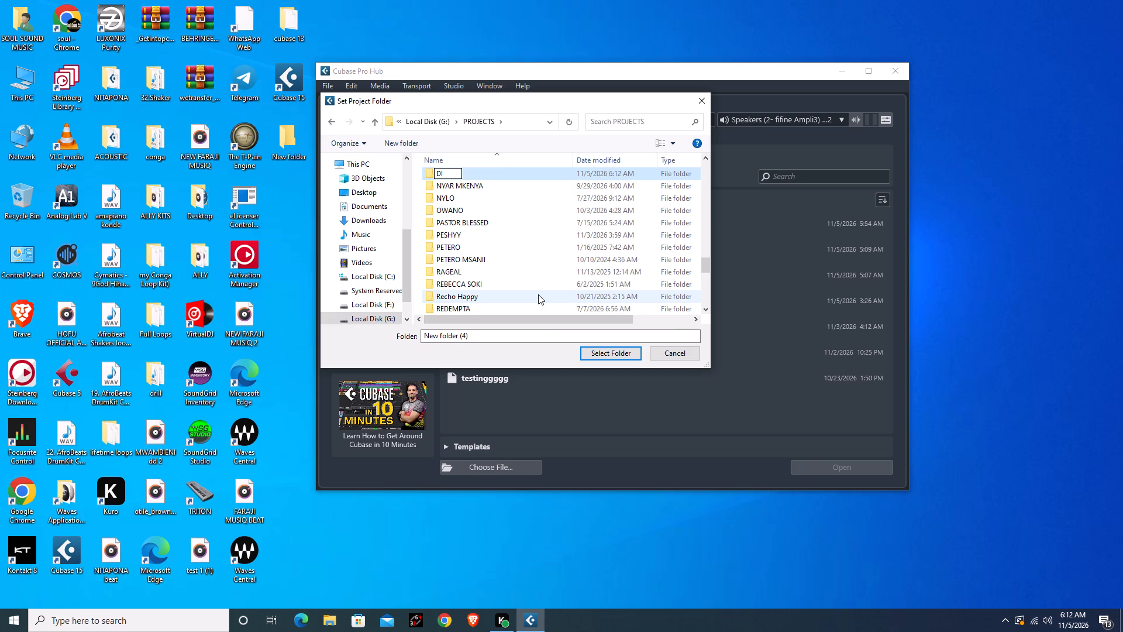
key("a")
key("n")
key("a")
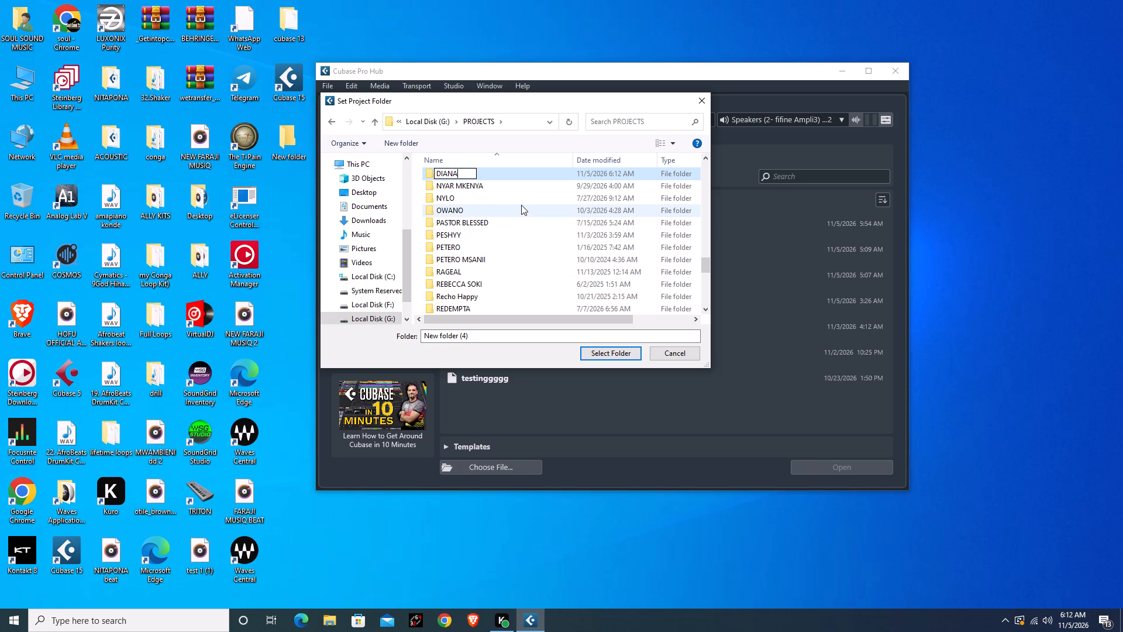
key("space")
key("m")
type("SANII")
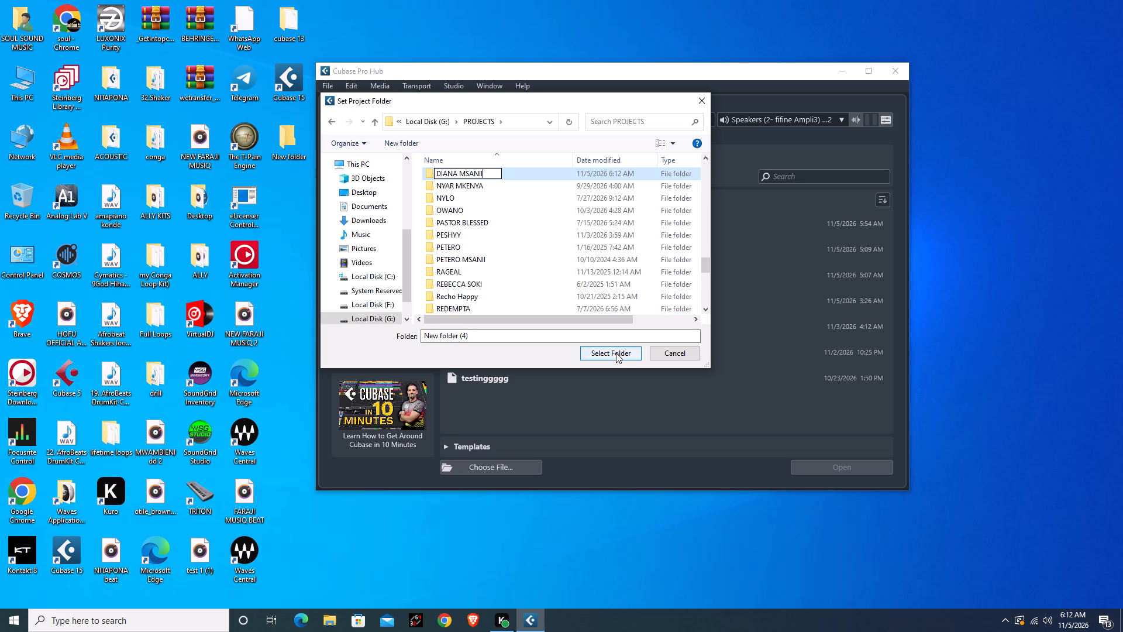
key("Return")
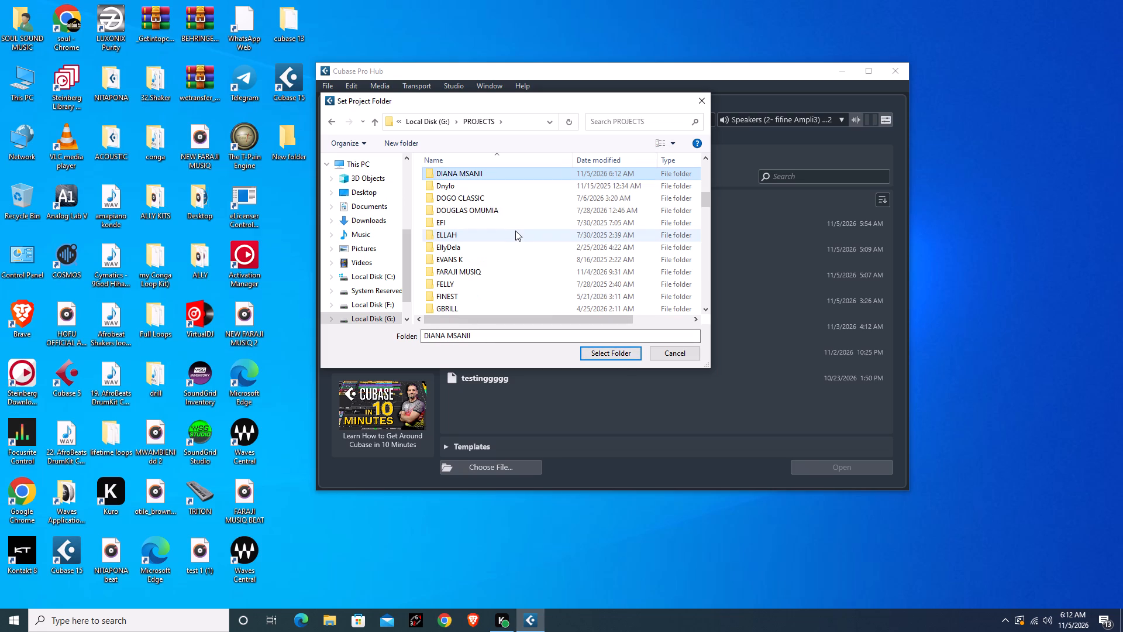
Create a subfolder named RUMBAA inside the artist's folder and choose it as the project folder.
double_click(485, 173)
right_click(440, 194)
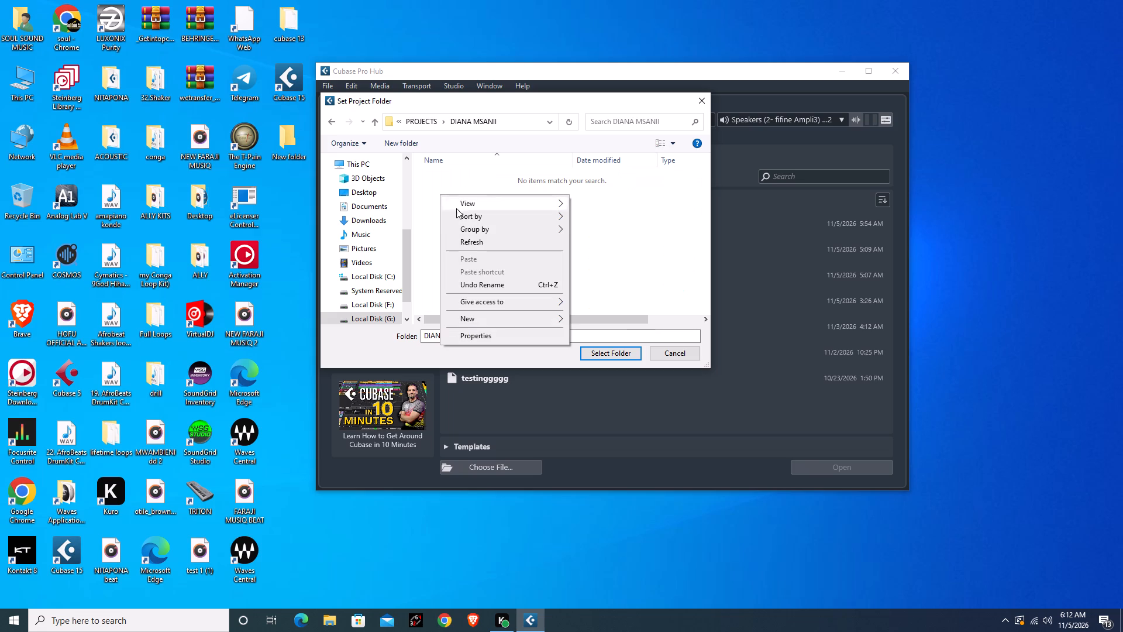
left_click(612, 322)
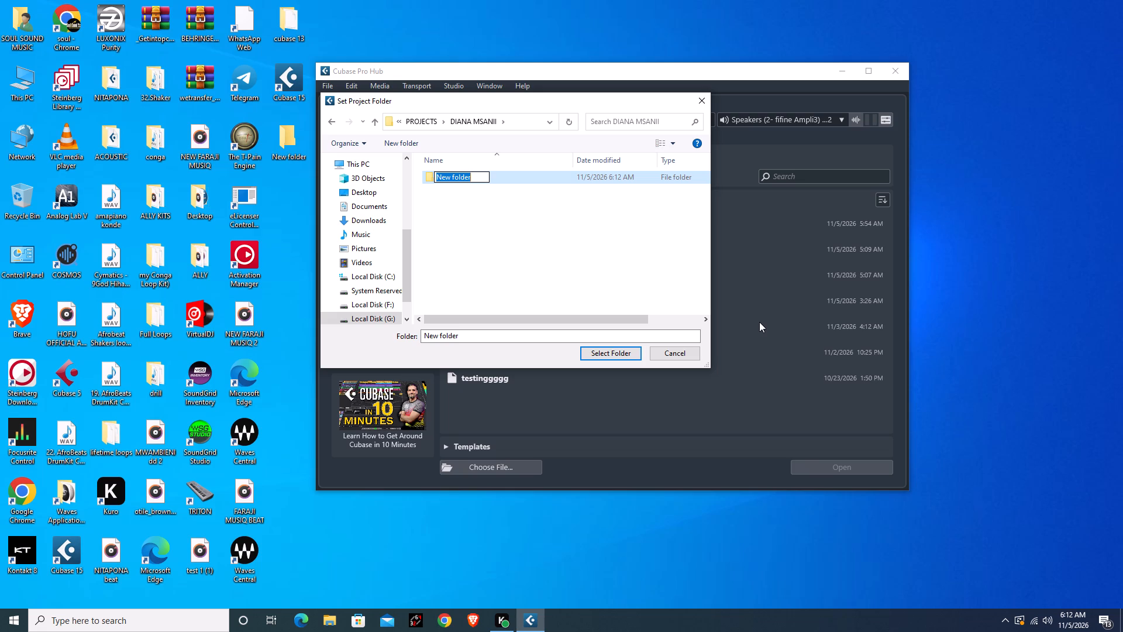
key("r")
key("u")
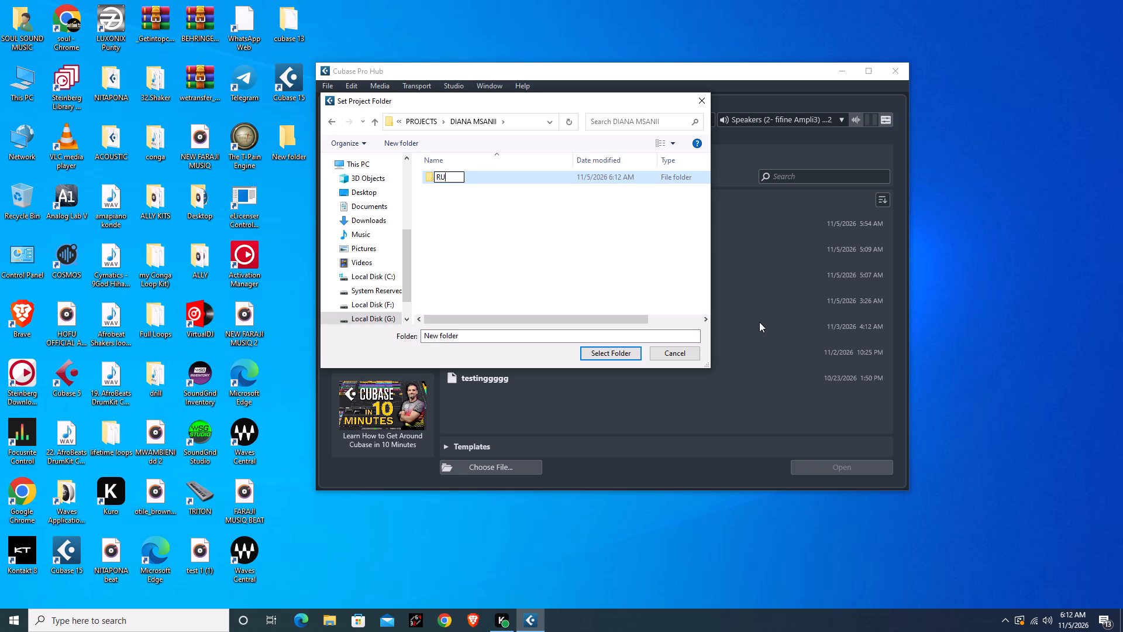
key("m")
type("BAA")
left_click(619, 356)
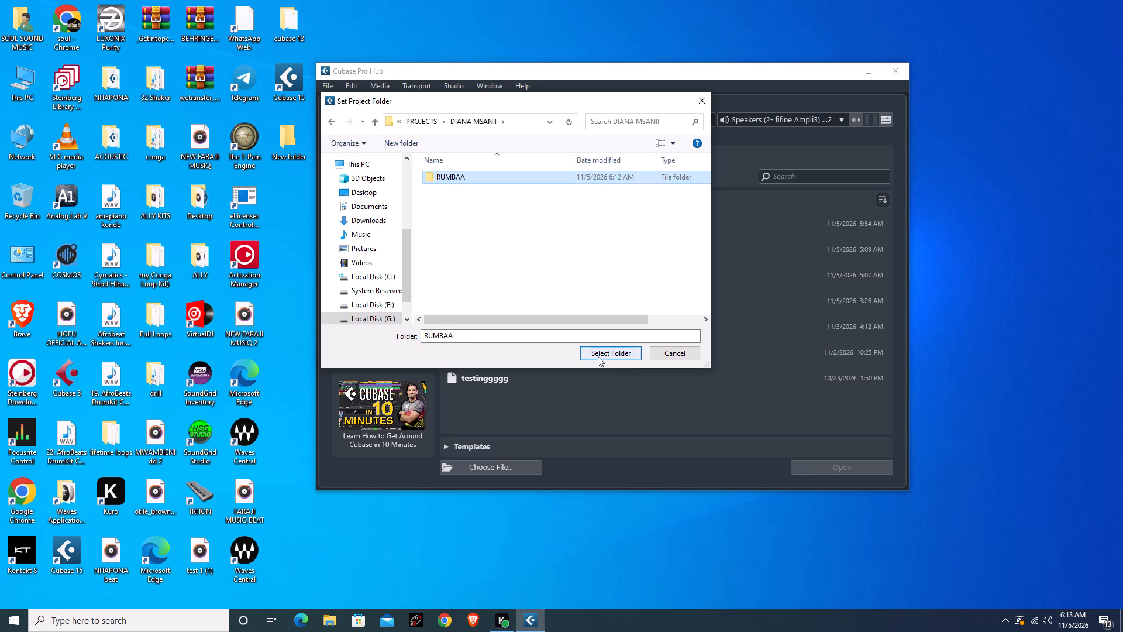
left_click(600, 353)
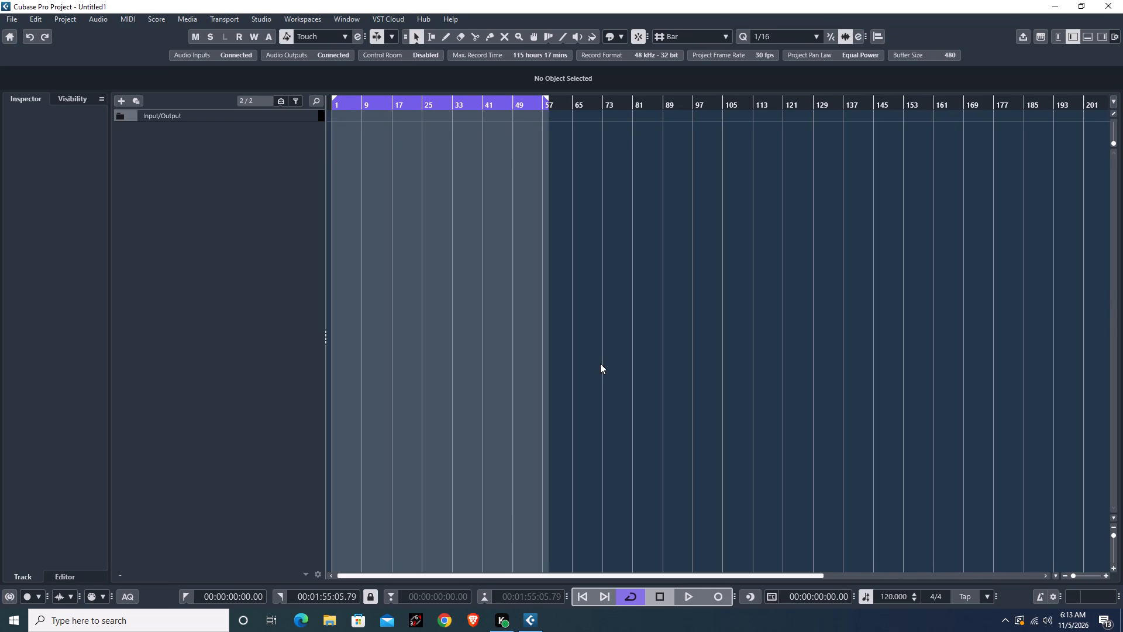
Add an instrument track using Keyzone Classic and audition a few notes on its keyboard.
right_click(265, 125)
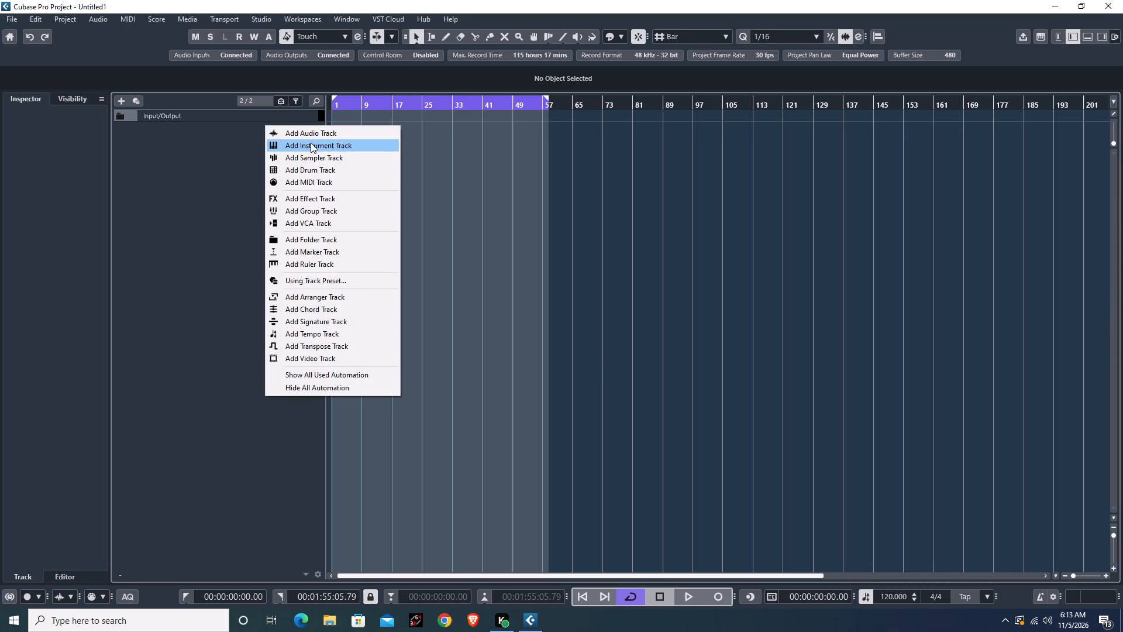
left_click(311, 143)
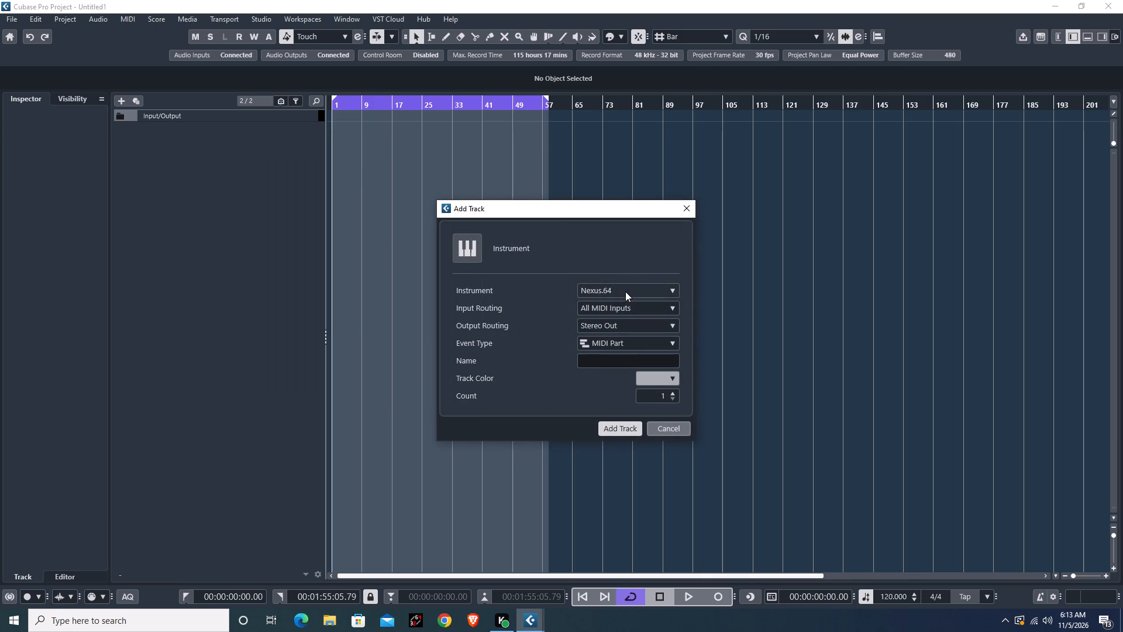
left_click(625, 291)
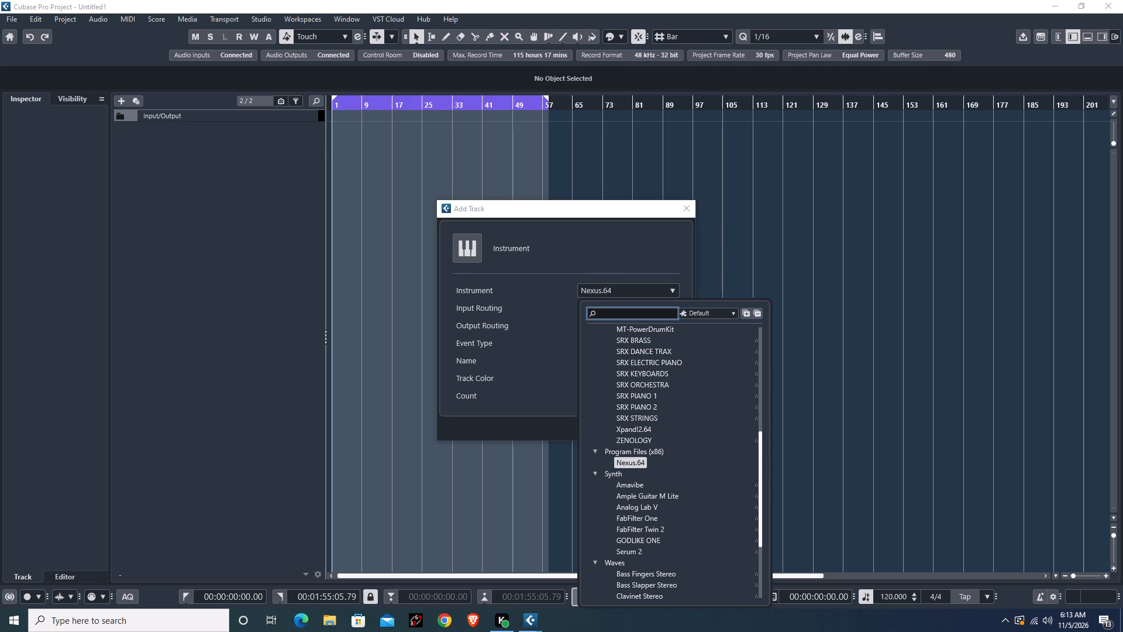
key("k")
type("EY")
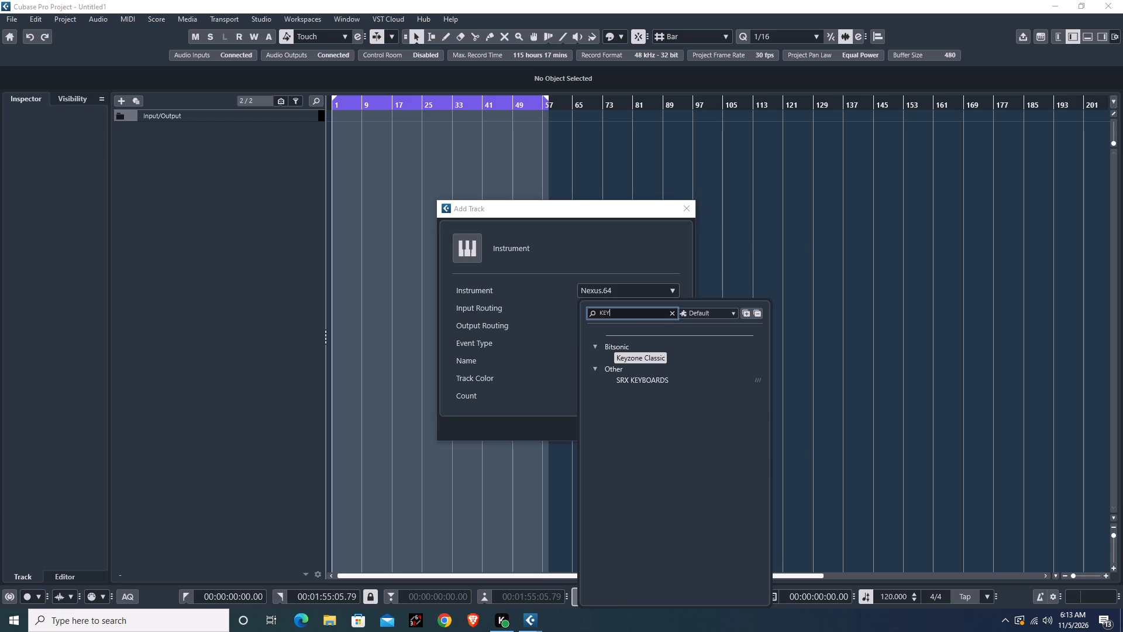
left_click(627, 360)
left_click(627, 428)
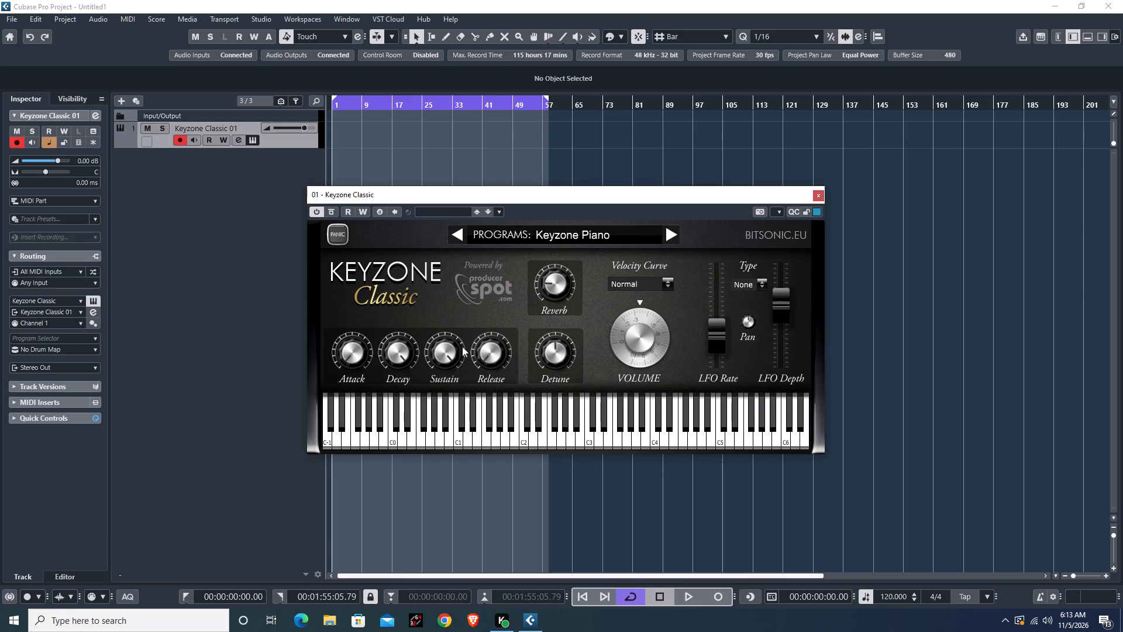
left_click(461, 437)
left_click(529, 432)
left_click(672, 435)
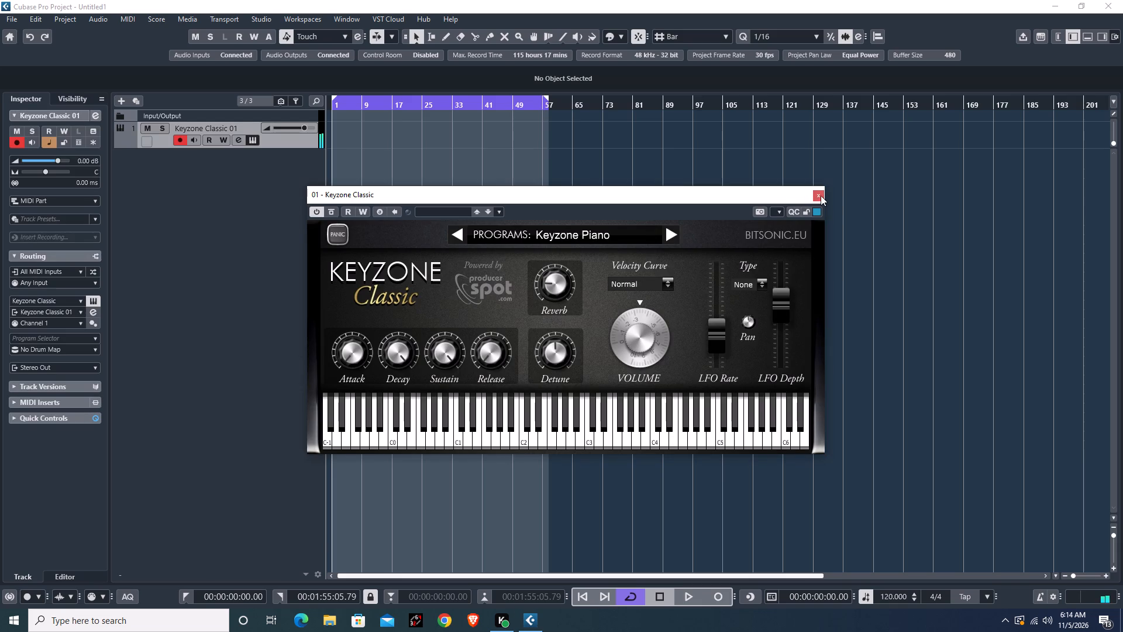
left_click(821, 195)
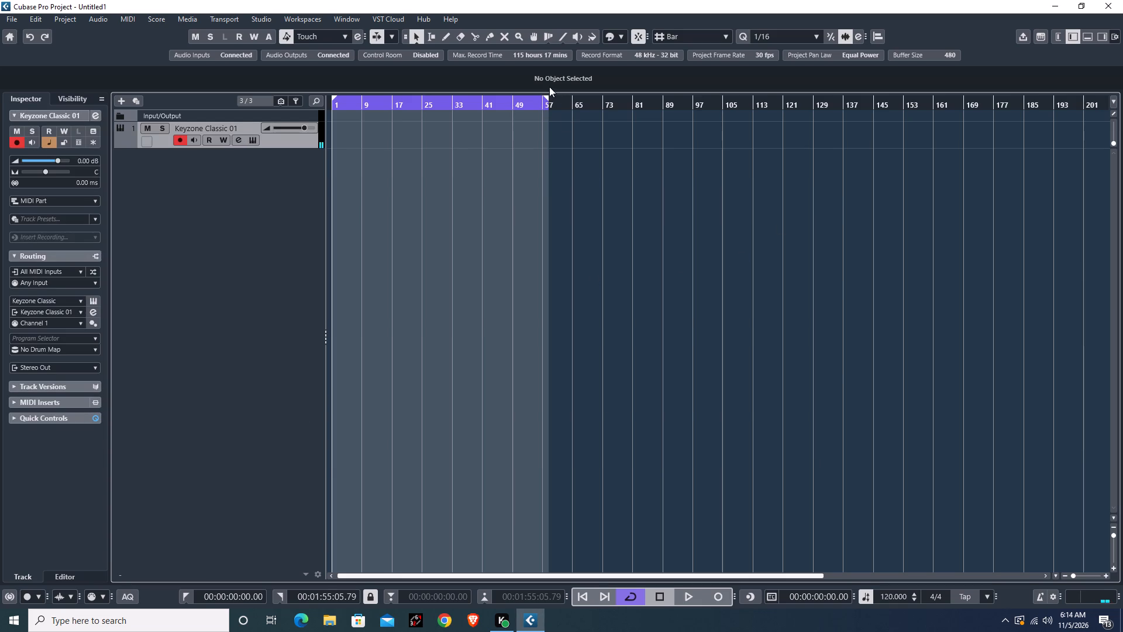
Shorten the cycle range to run from bar 1 to bar 9 by moving the right locator.
left_click_drag(547, 99, 364, 346)
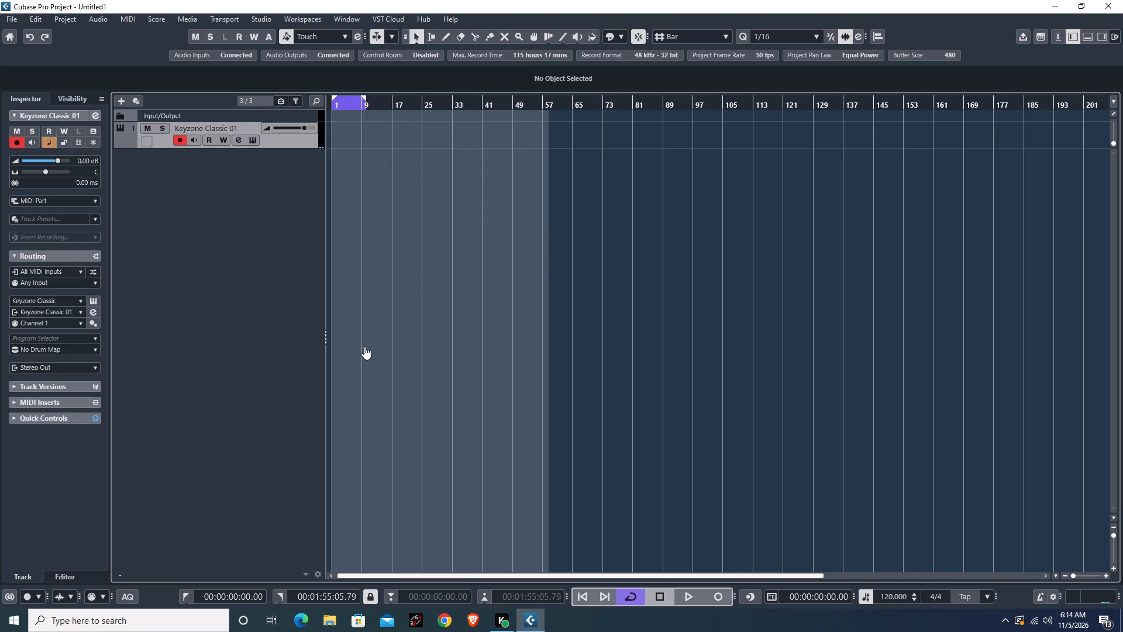
left_click_drag(364, 346, 363, 358)
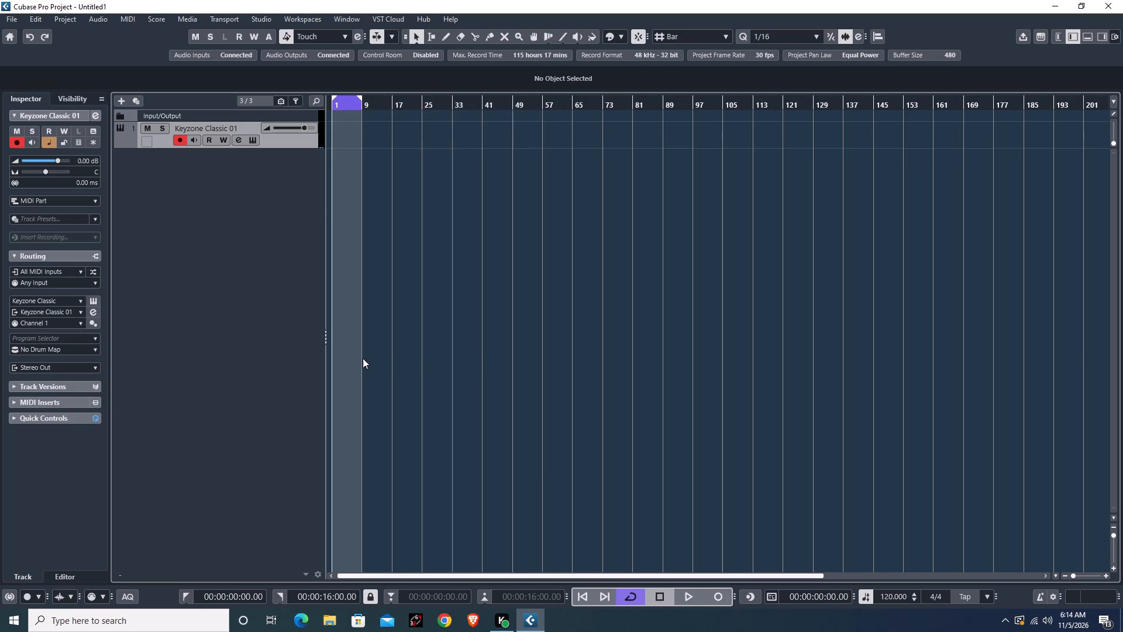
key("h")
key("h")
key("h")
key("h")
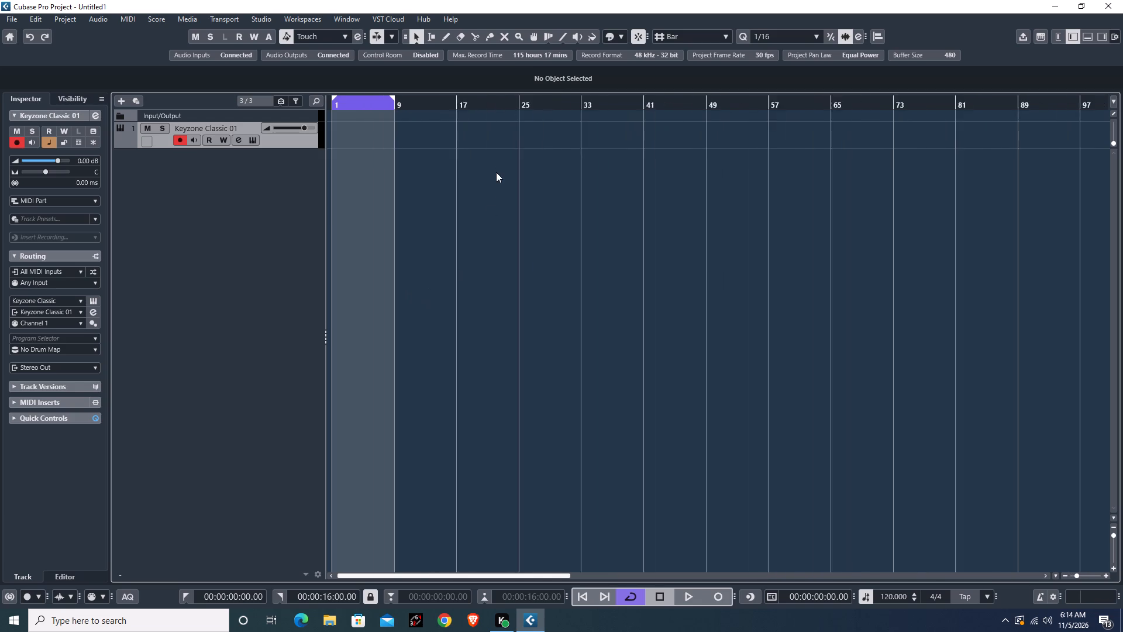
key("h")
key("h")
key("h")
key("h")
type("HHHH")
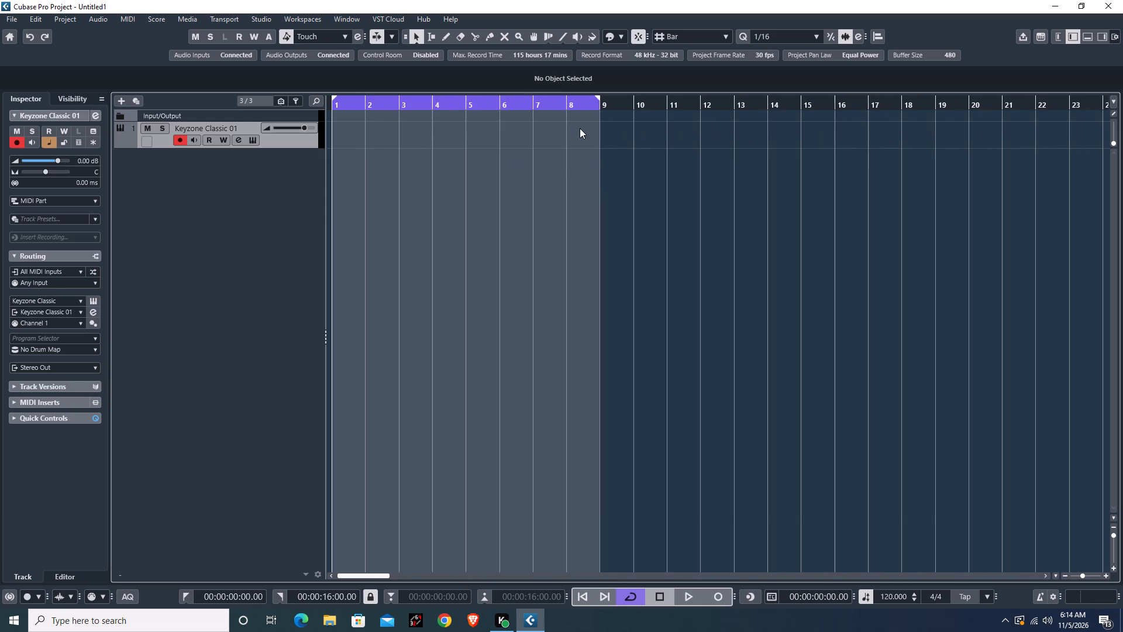
left_click_drag(598, 96, 597, 105)
left_click_drag(597, 105, 596, 107)
Set the project tempo to 98 BPM.
scroll(901, 599, "down", 2)
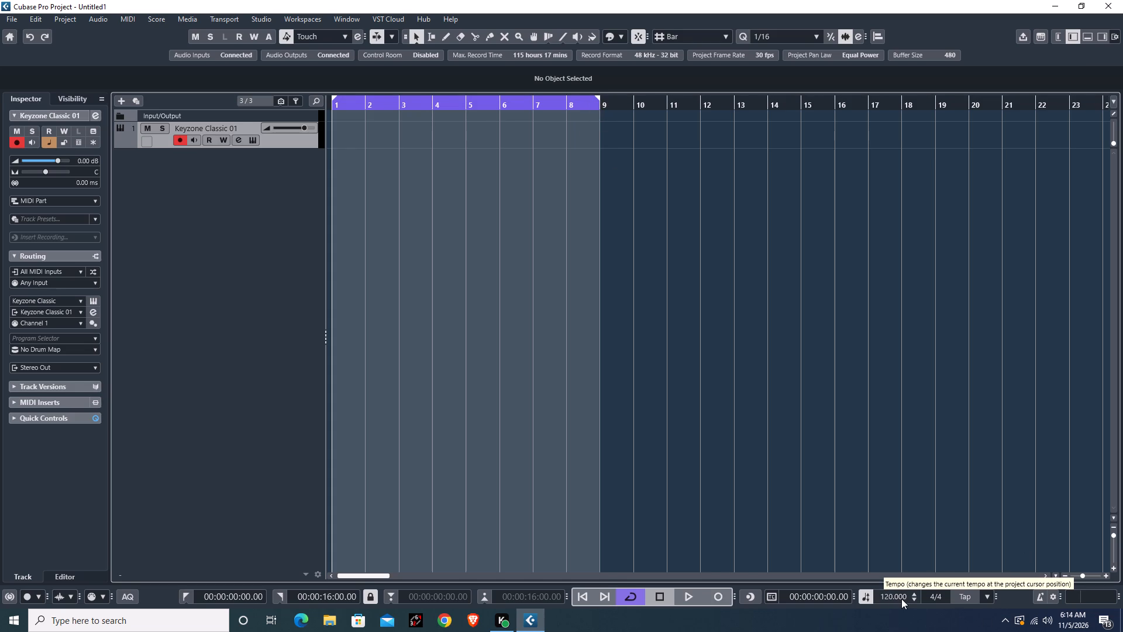
scroll(901, 599, "down", 20)
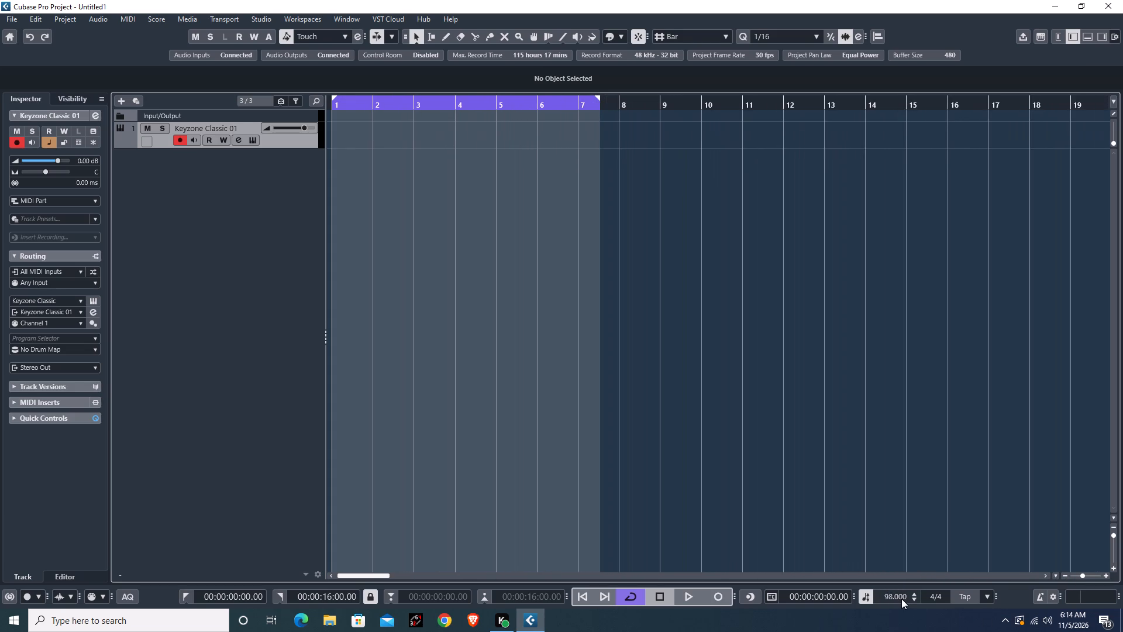
scroll(901, 599, "down", 2)
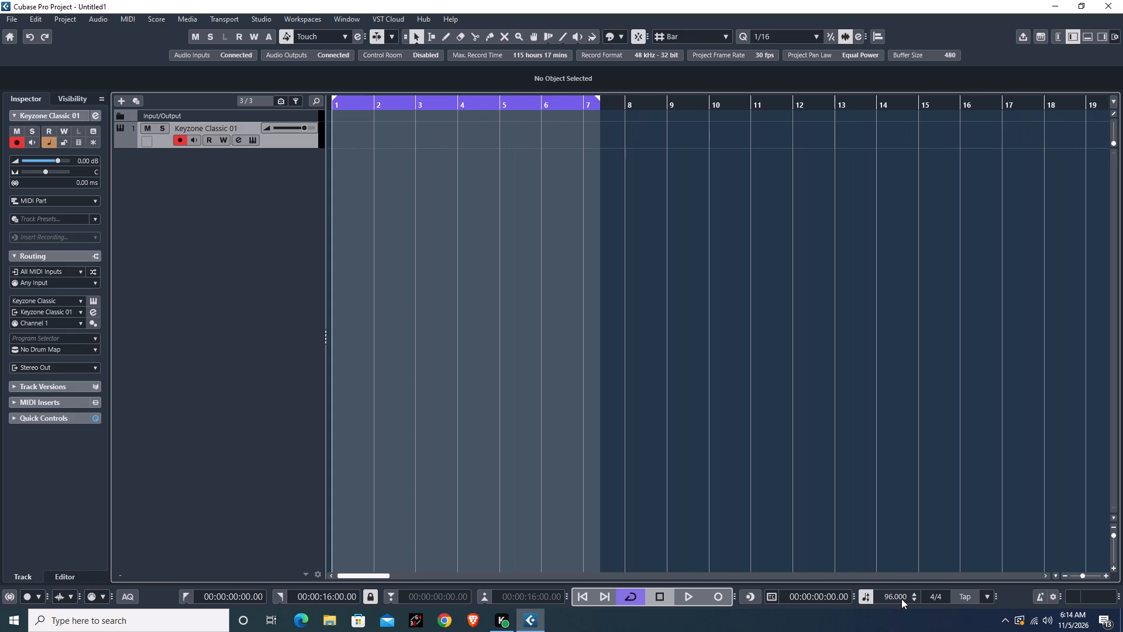
scroll(901, 599, "up", 3)
scroll(900, 597, "down", 1)
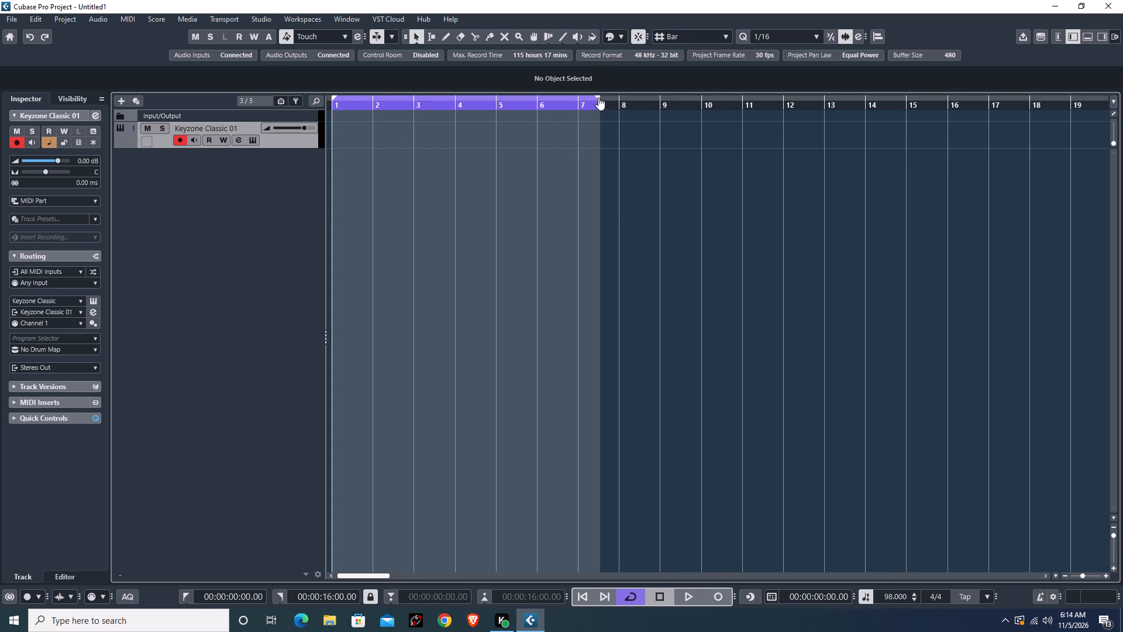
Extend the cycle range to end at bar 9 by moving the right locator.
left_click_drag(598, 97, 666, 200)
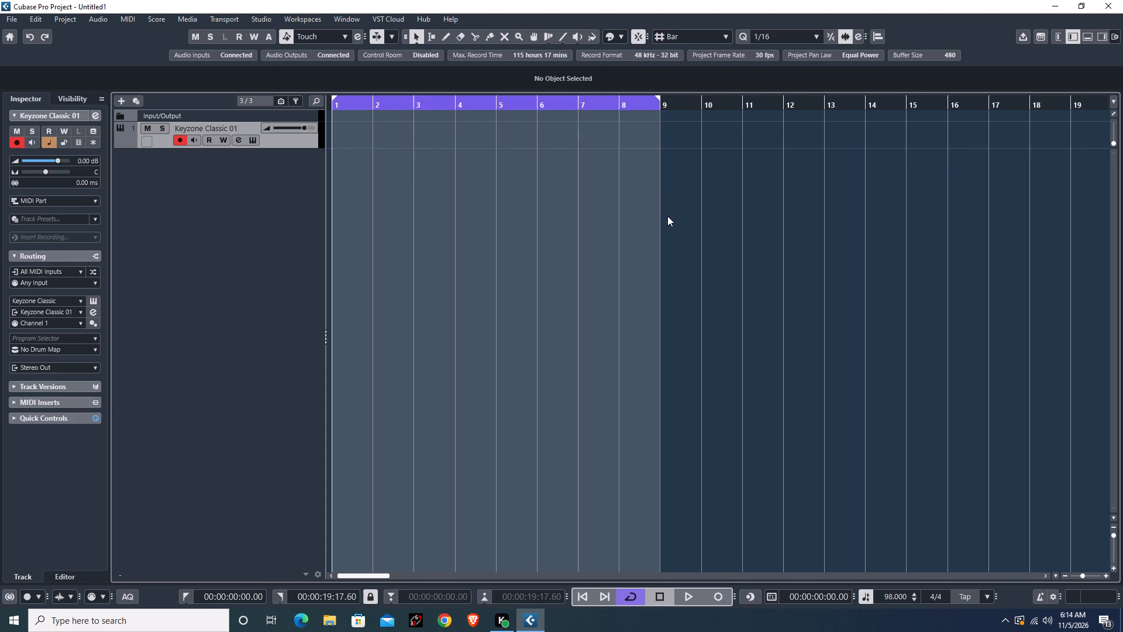
Turn on the metronome and briefly play the project to hear the click.
left_click(1041, 599)
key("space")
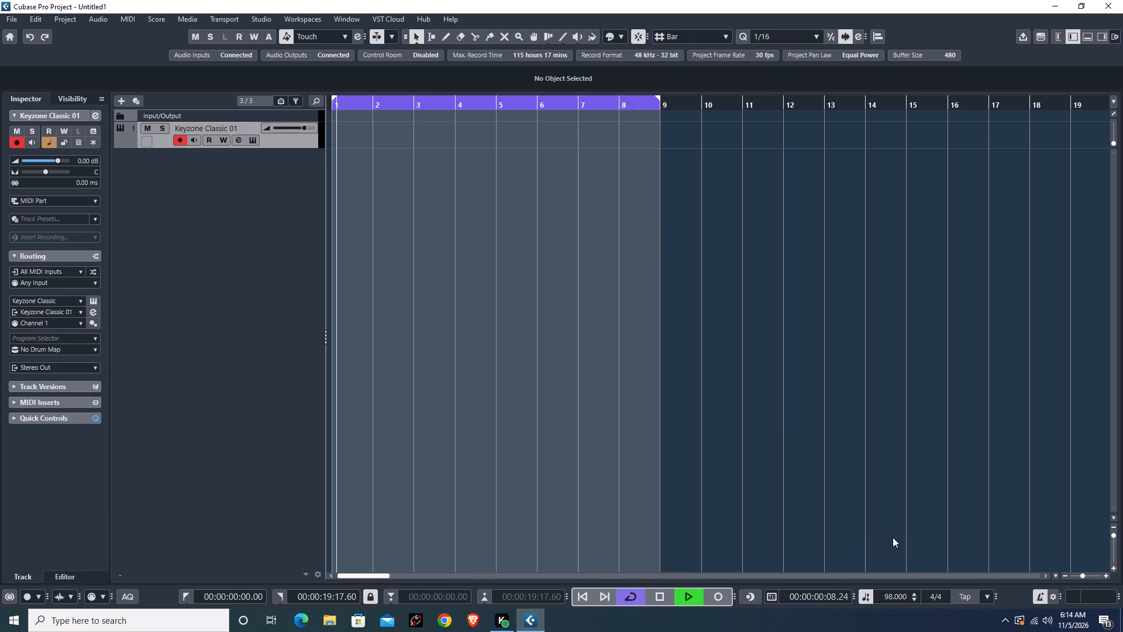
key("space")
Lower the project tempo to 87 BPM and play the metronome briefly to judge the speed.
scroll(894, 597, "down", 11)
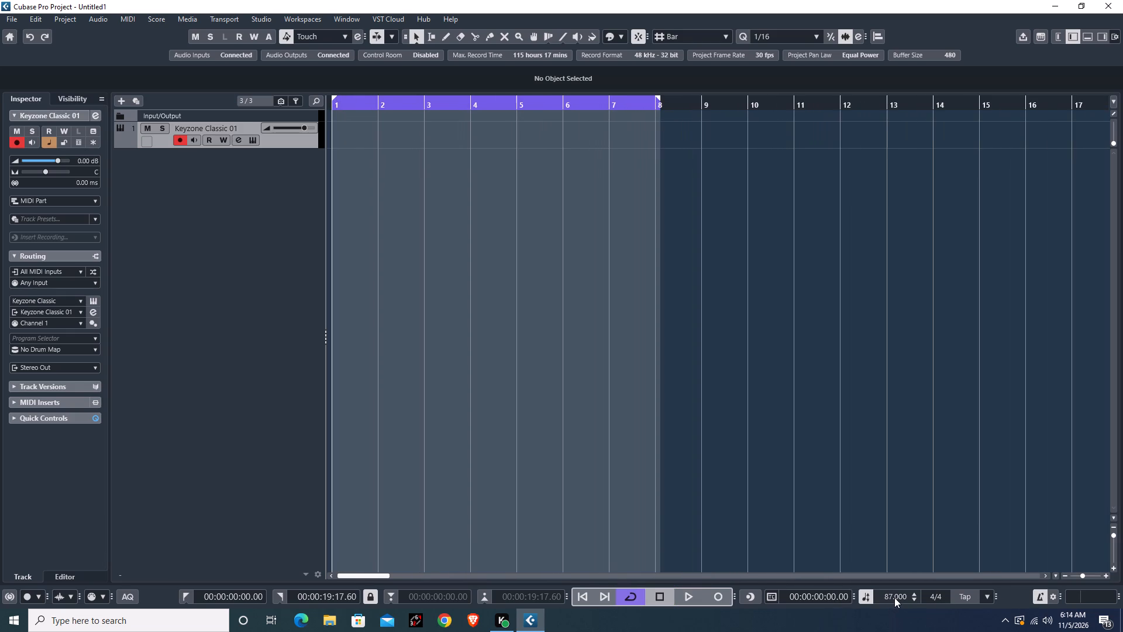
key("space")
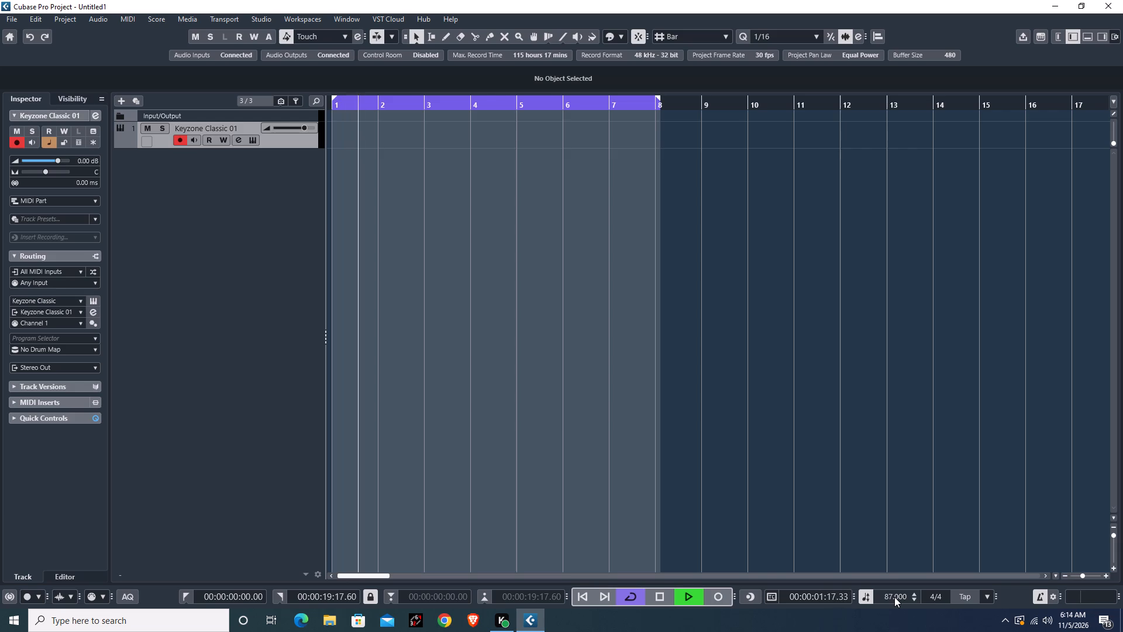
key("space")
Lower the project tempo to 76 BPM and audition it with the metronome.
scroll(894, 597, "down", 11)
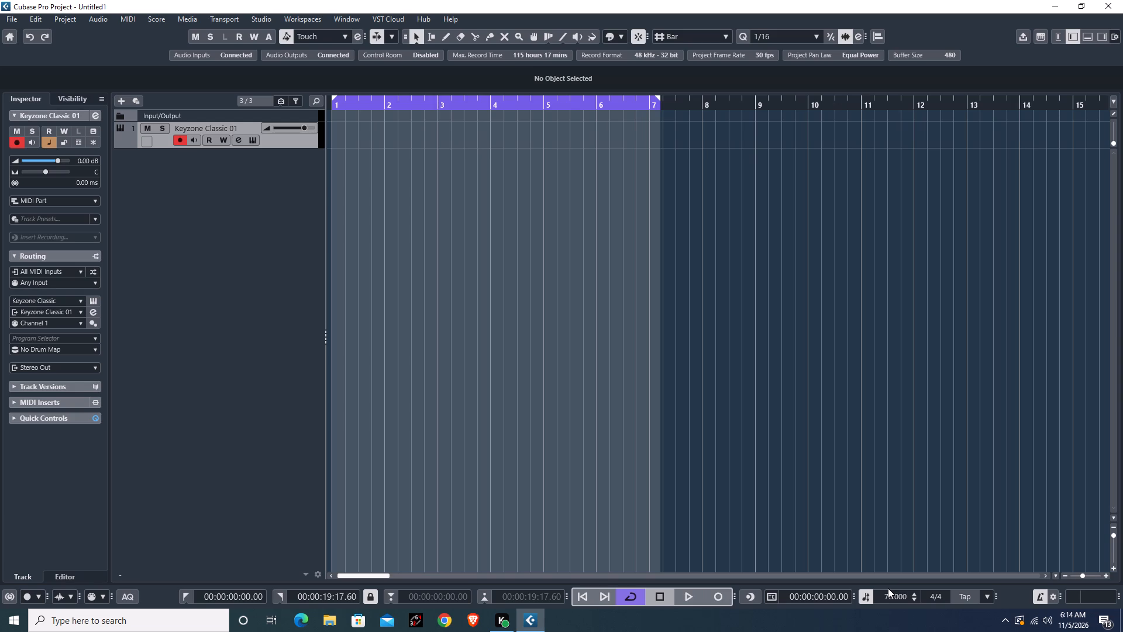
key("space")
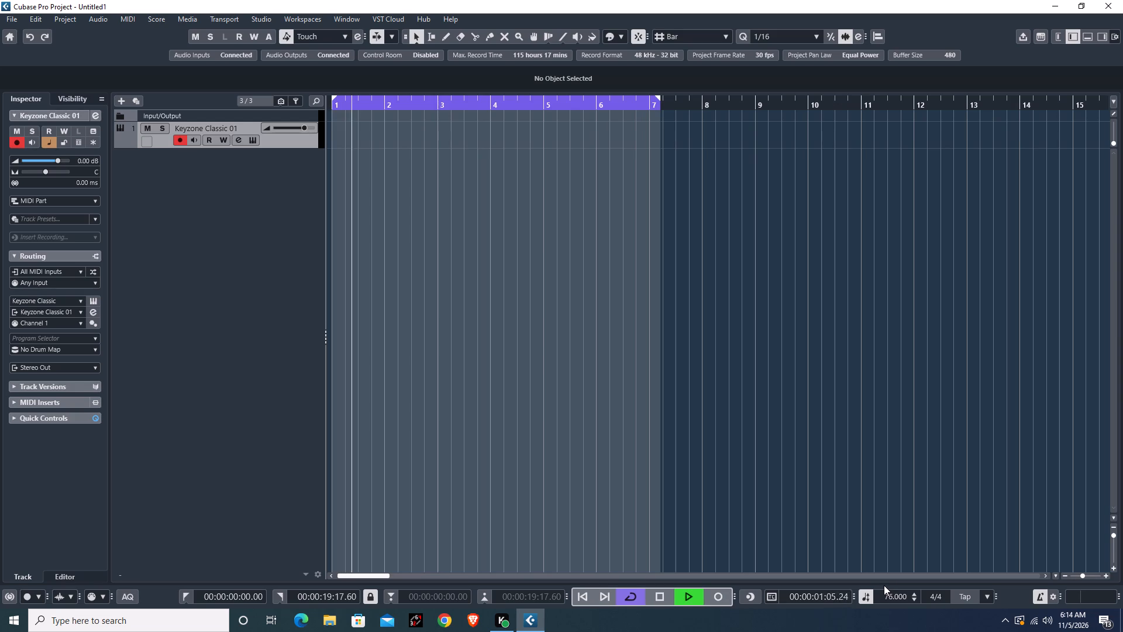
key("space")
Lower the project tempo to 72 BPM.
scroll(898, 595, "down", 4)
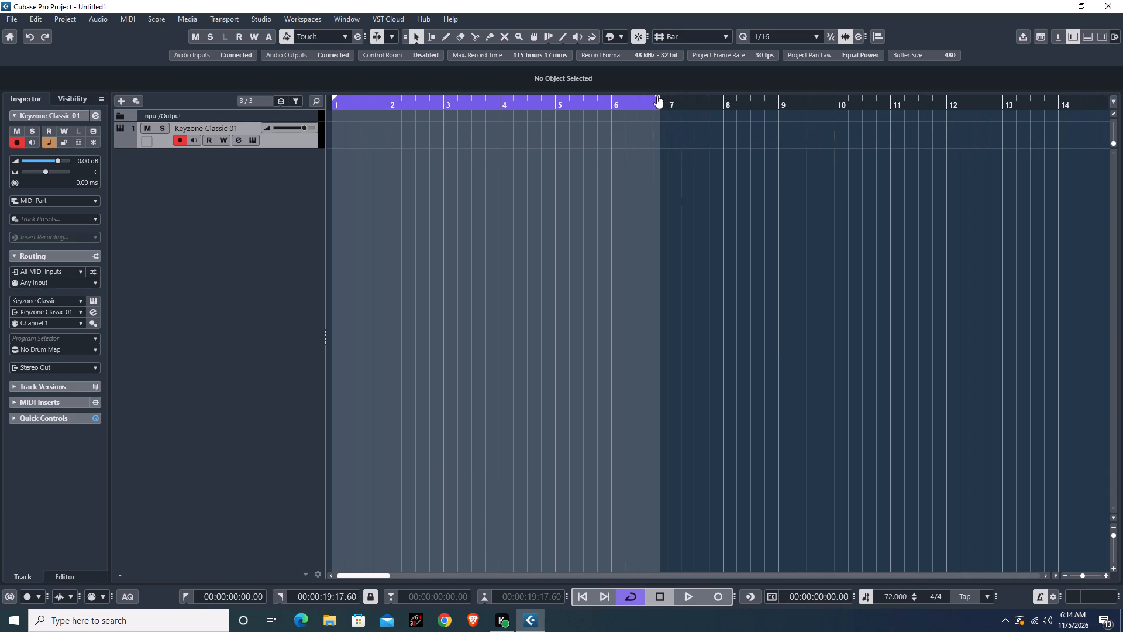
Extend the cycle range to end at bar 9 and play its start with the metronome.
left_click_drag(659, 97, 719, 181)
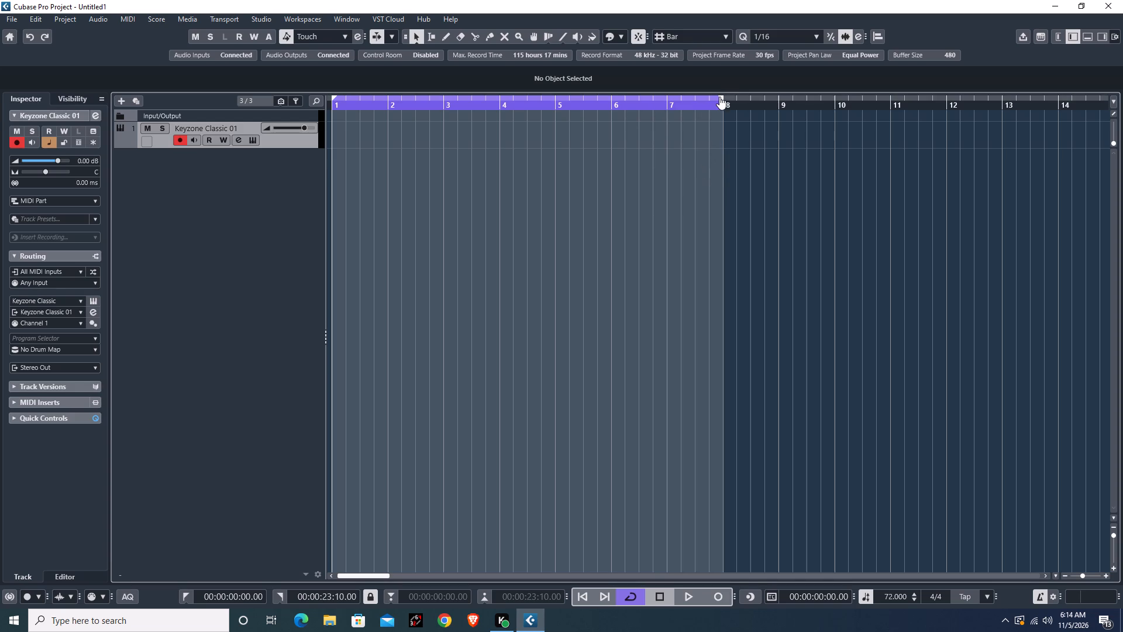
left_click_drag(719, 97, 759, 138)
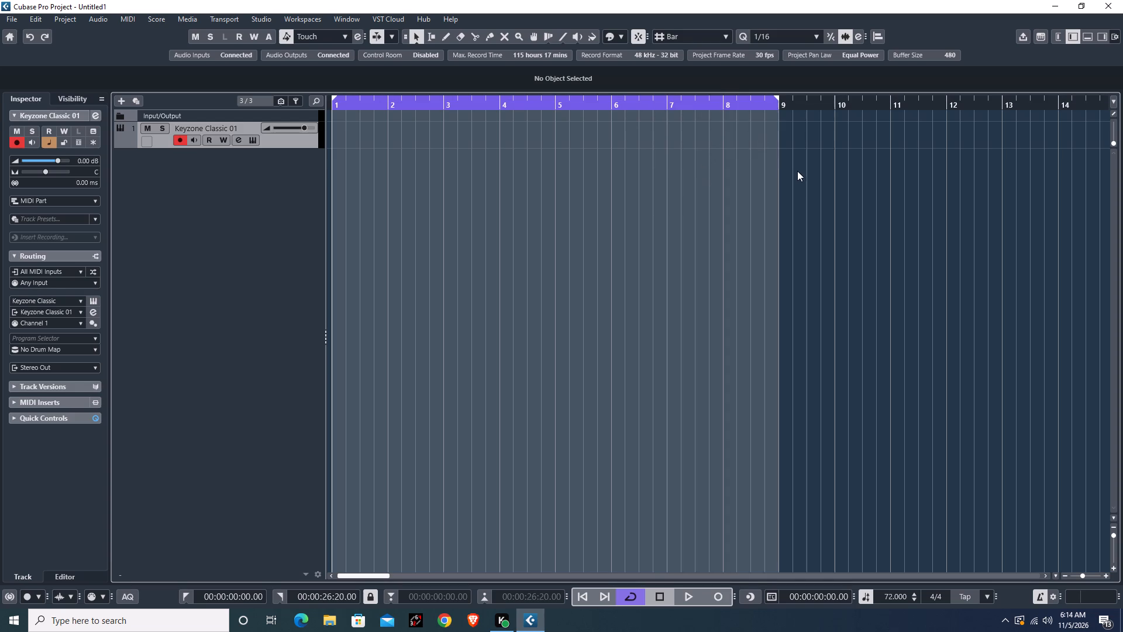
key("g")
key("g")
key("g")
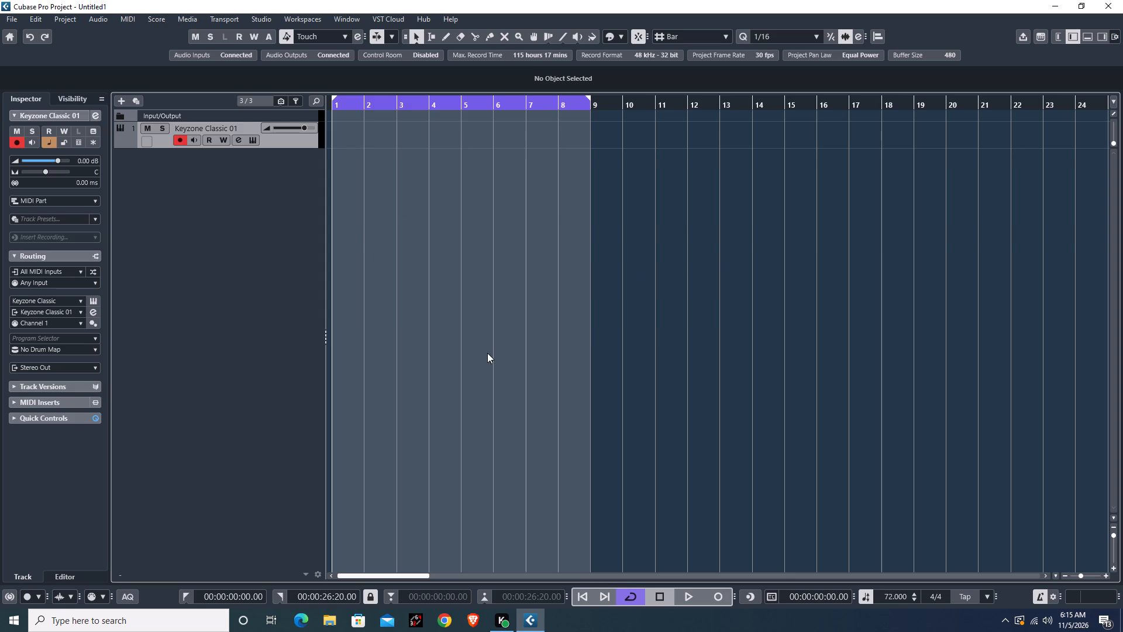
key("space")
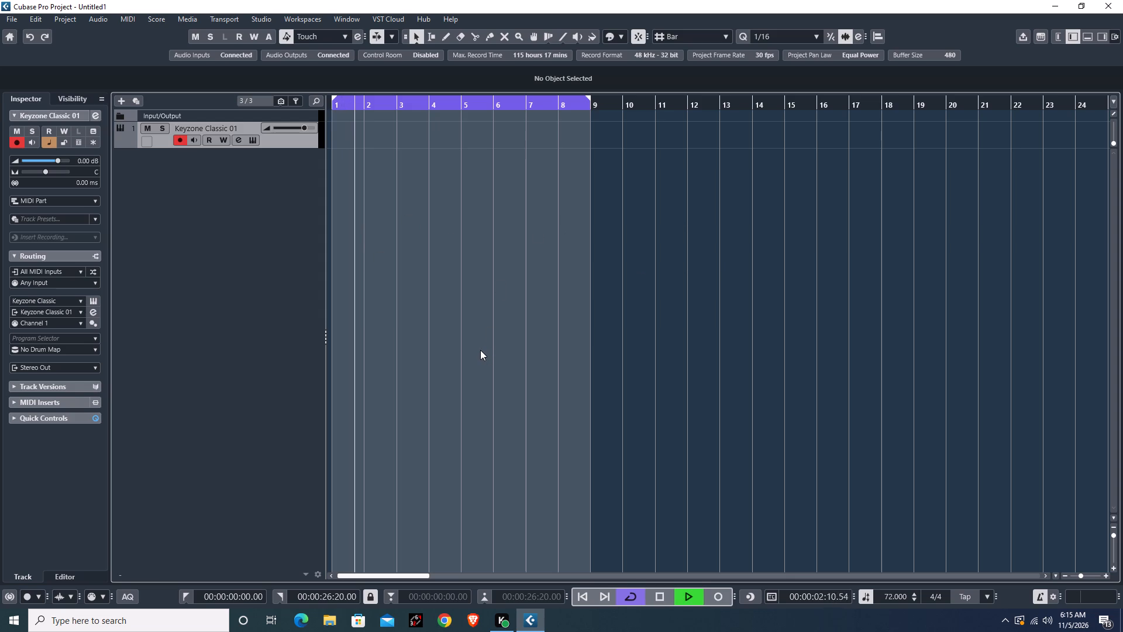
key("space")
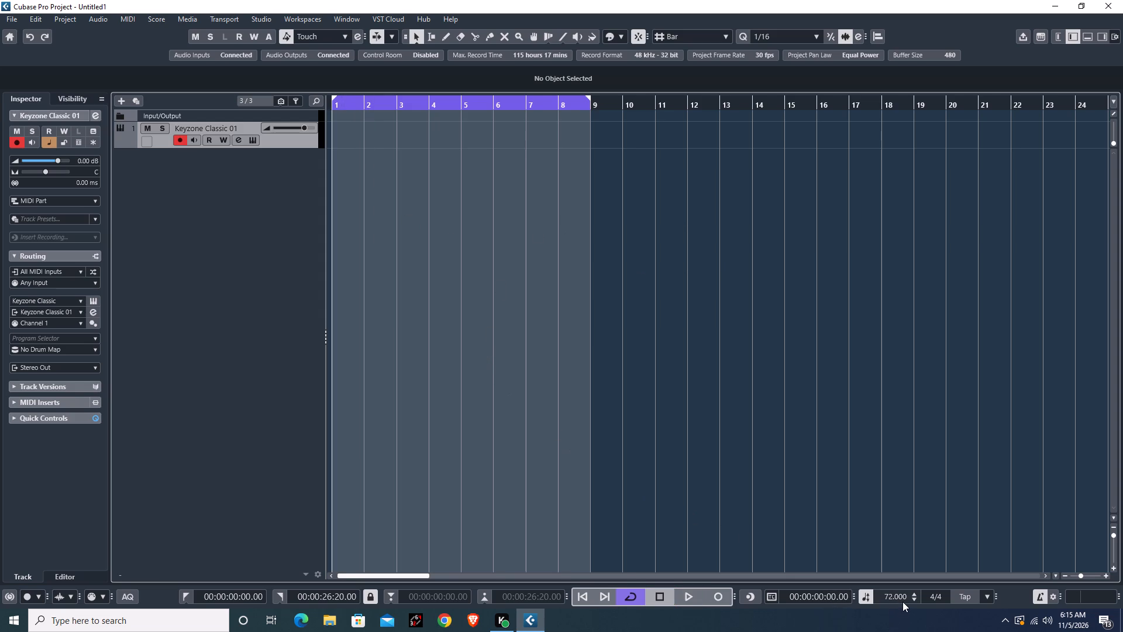
Set the project tempo to 70 BPM.
scroll(904, 600, "down", 2)
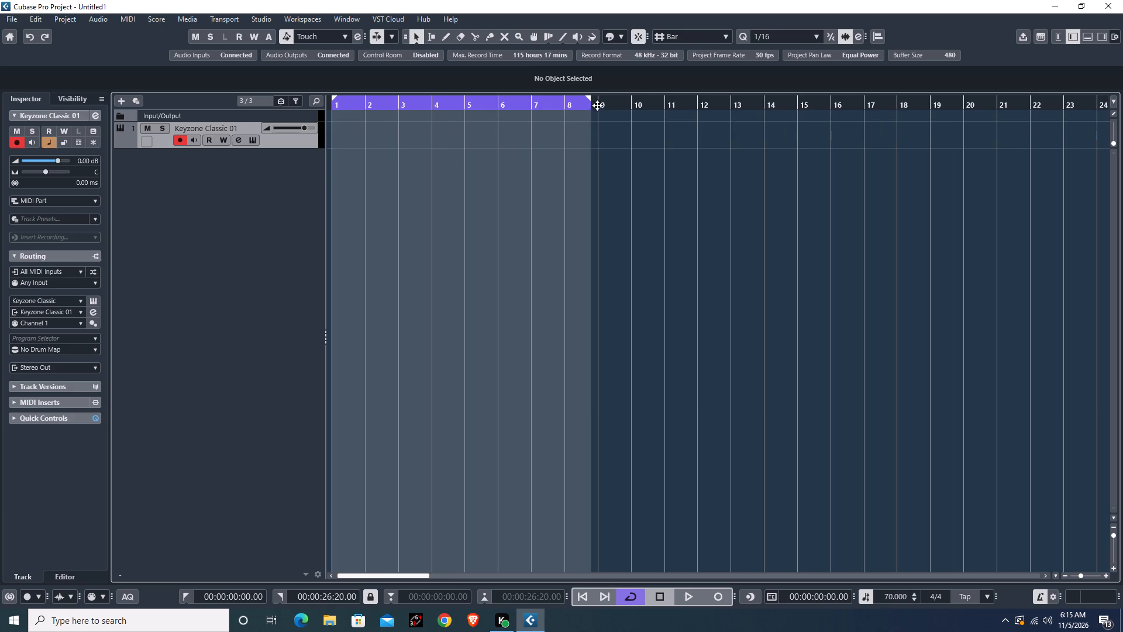
Move the right locator to bar 9 so the cycle spans eight bars, and audition the tempo with the metronome.
left_click_drag(588, 97, 606, 119)
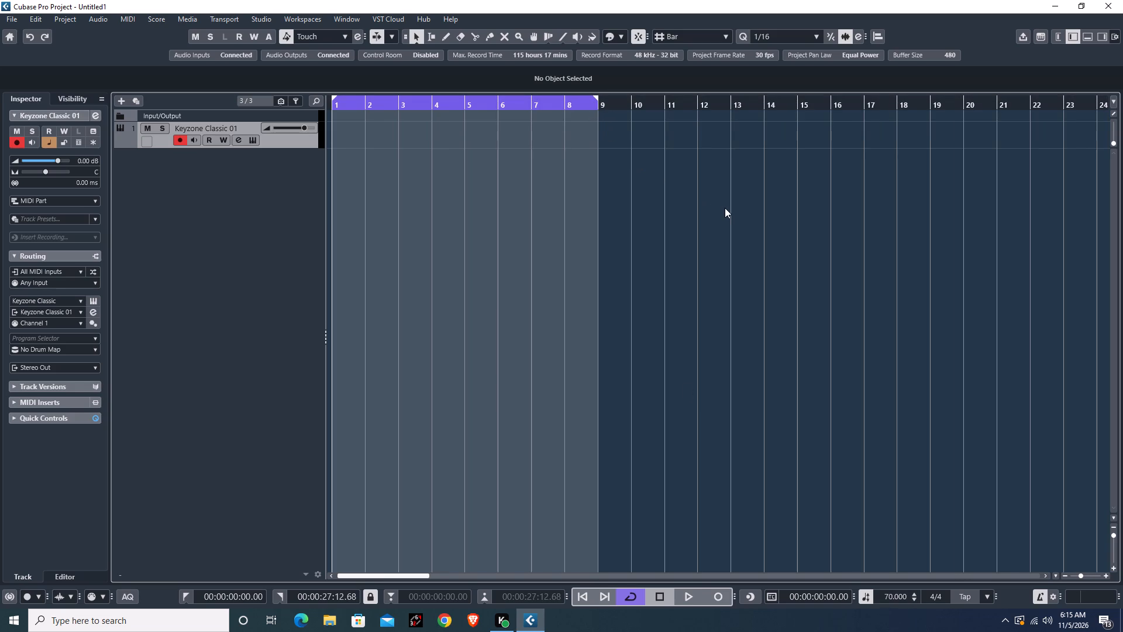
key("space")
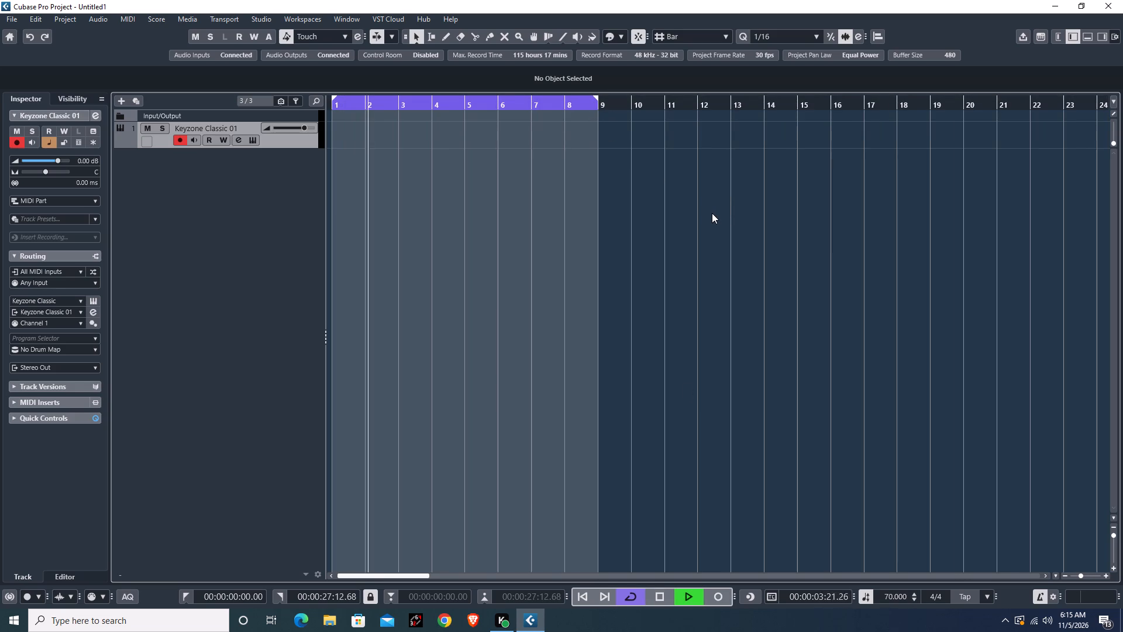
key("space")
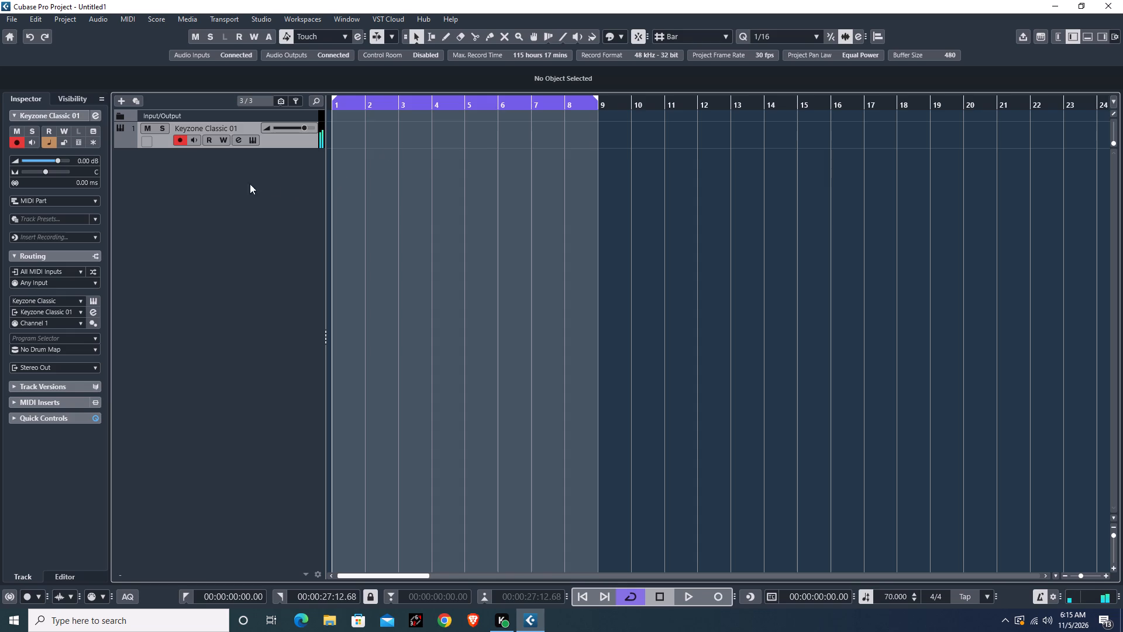
Add a second instrument track using Nexus.64, keeping one track with stereo output.
right_click(217, 167)
left_click(281, 188)
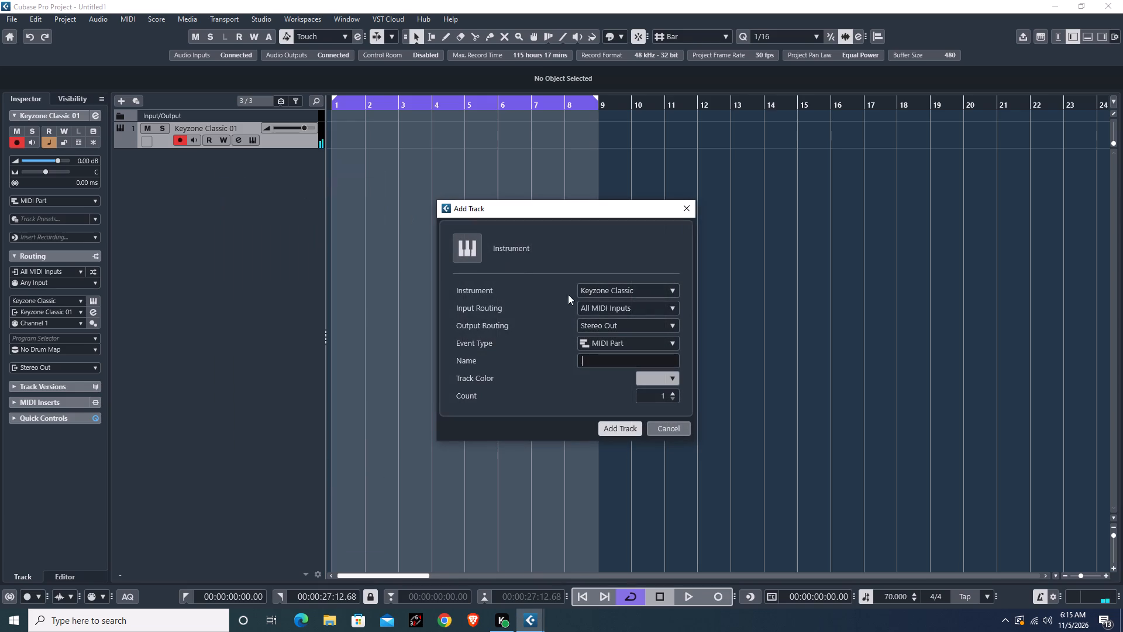
left_click(610, 291)
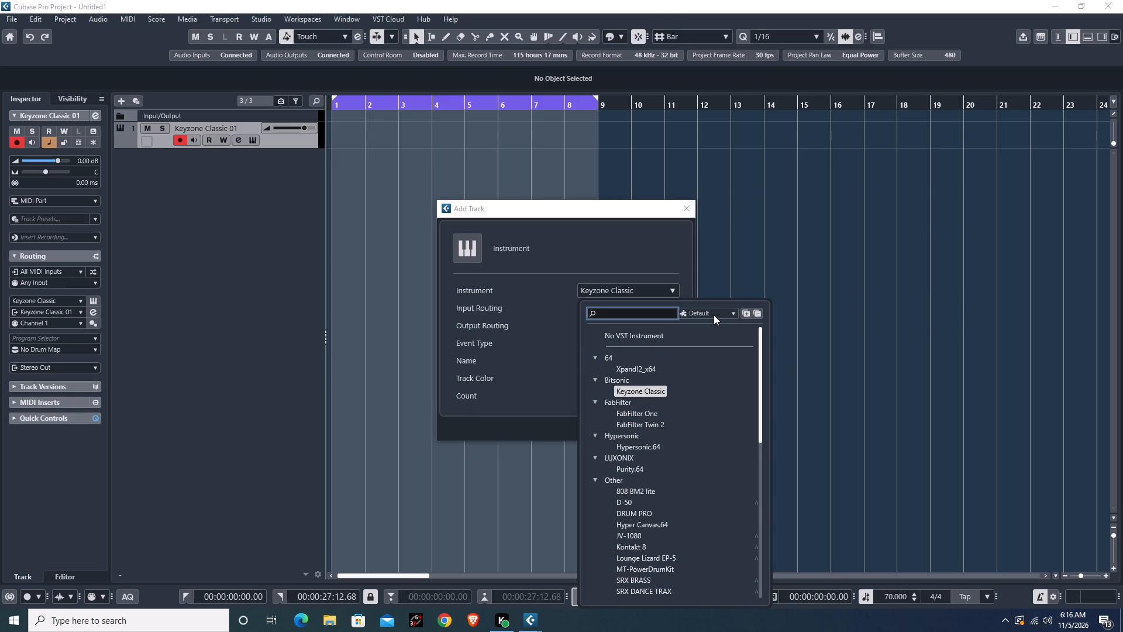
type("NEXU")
left_click(637, 358)
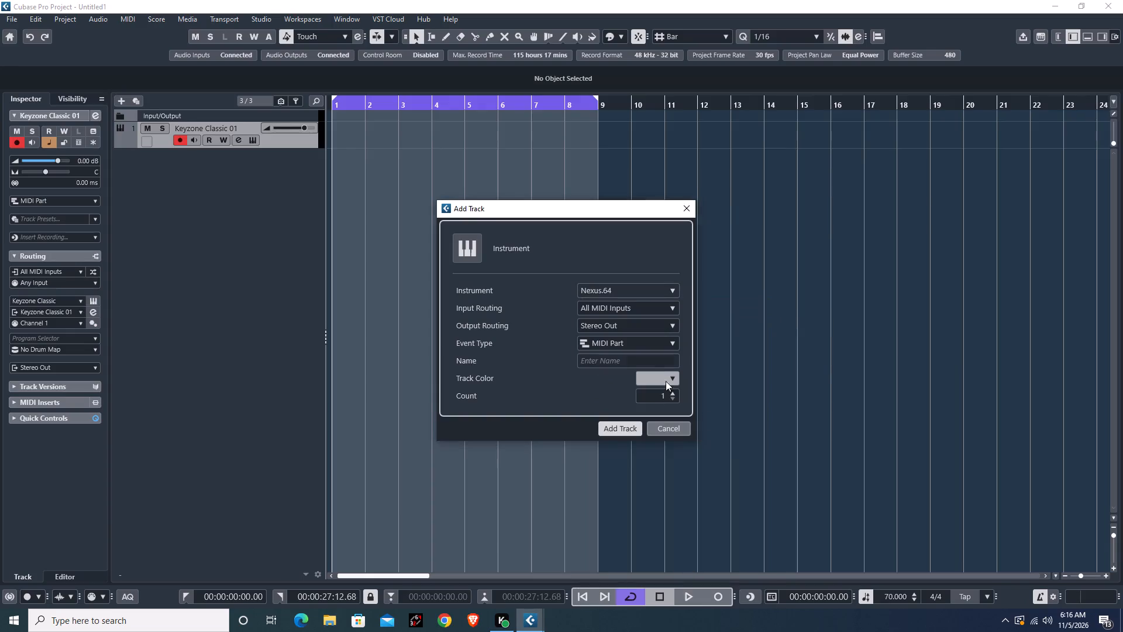
left_click(615, 428)
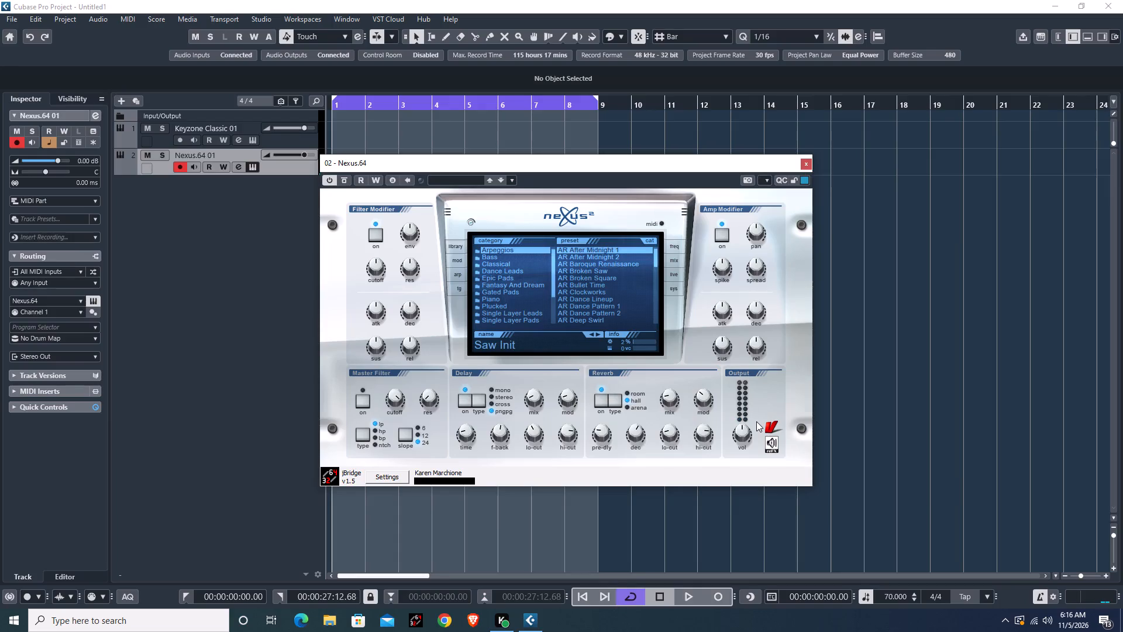
Load the ALLY SOFT PAD preset into Nexus.64 and close the instrument window.
left_click(513, 183)
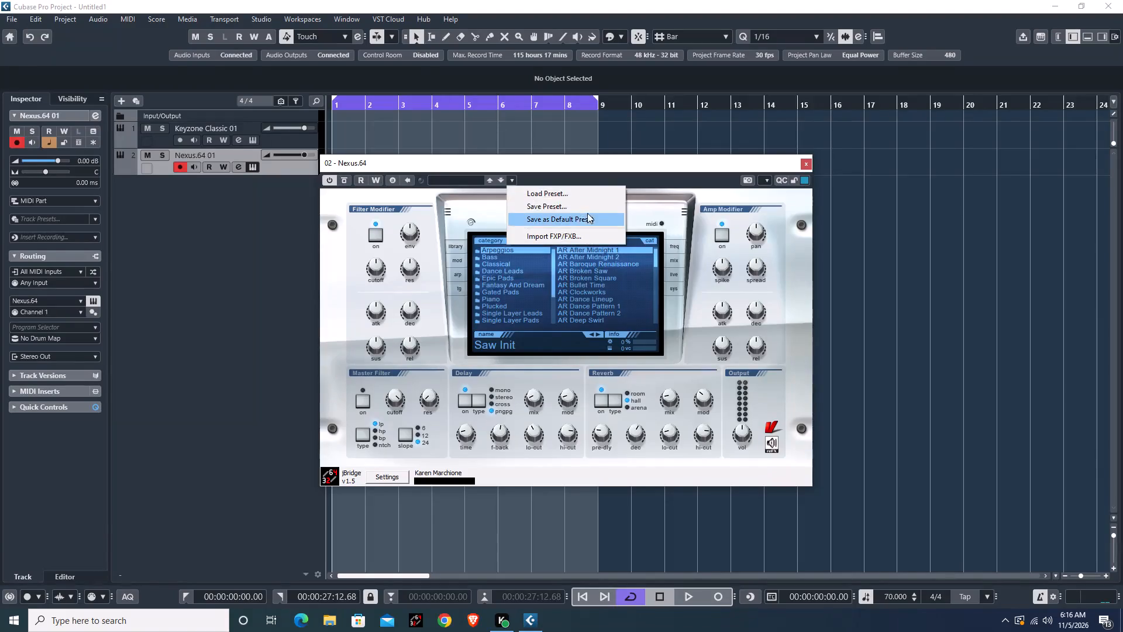
left_click(558, 195)
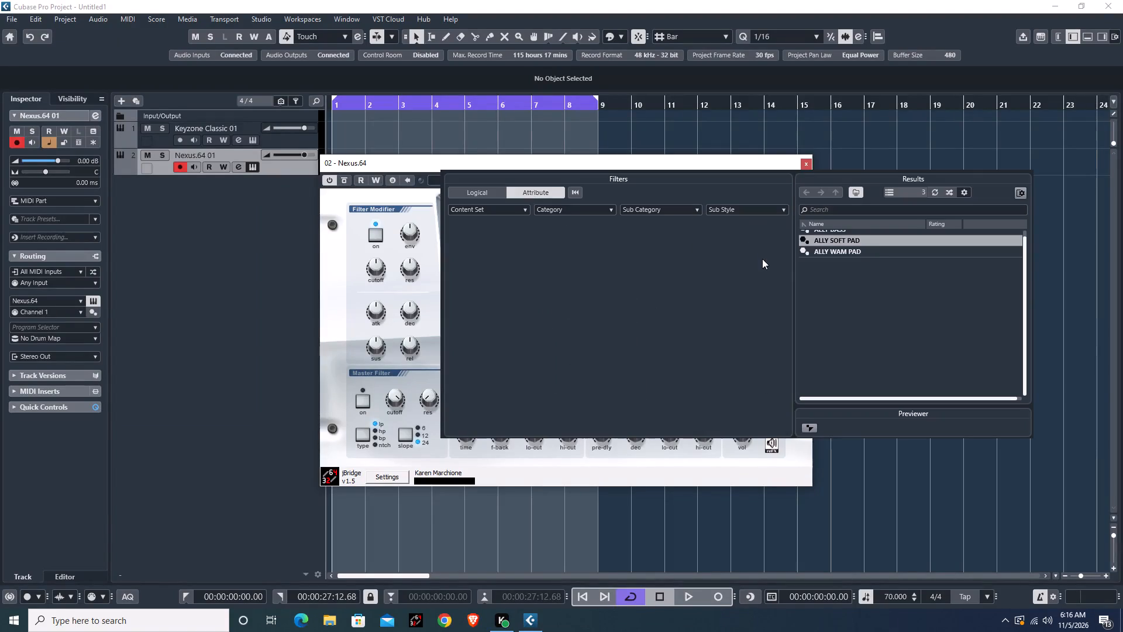
double_click(853, 240)
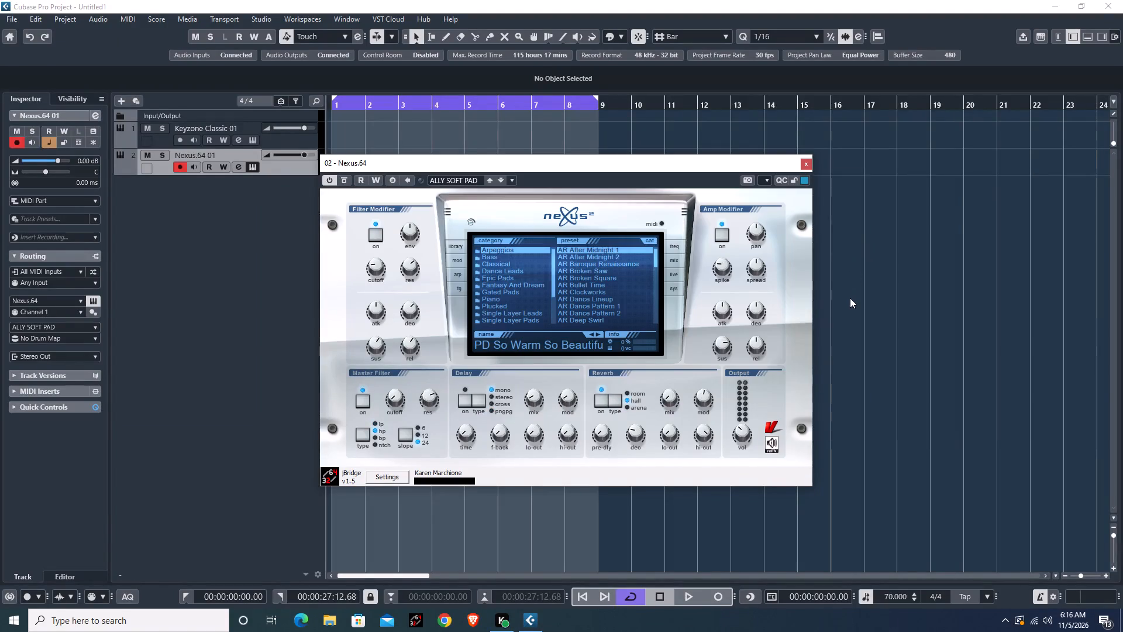
left_click(809, 164)
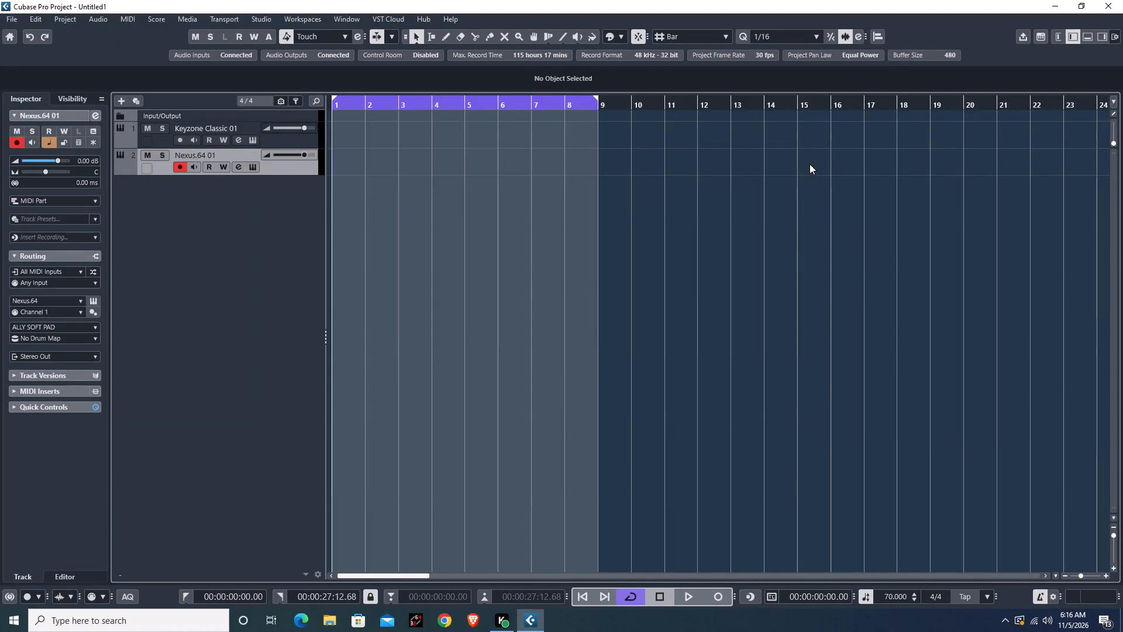
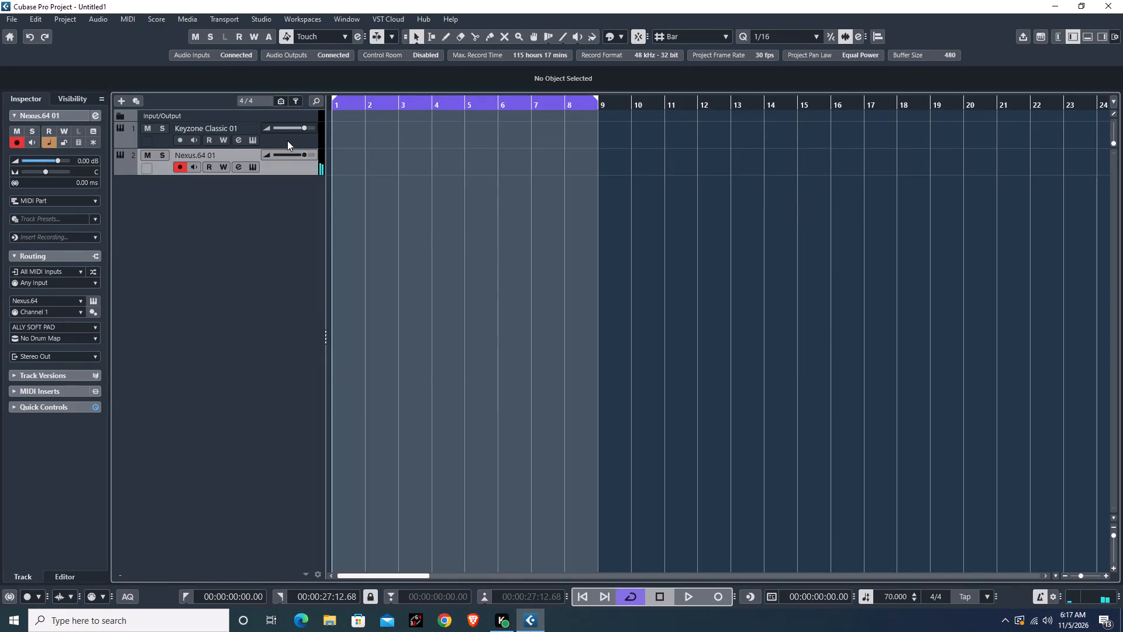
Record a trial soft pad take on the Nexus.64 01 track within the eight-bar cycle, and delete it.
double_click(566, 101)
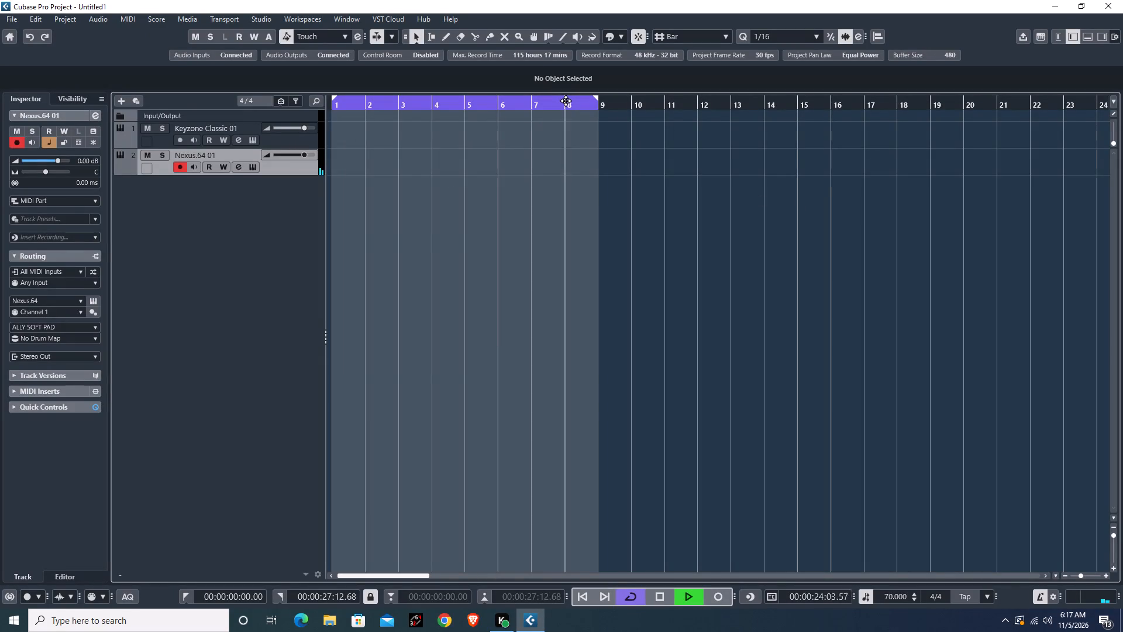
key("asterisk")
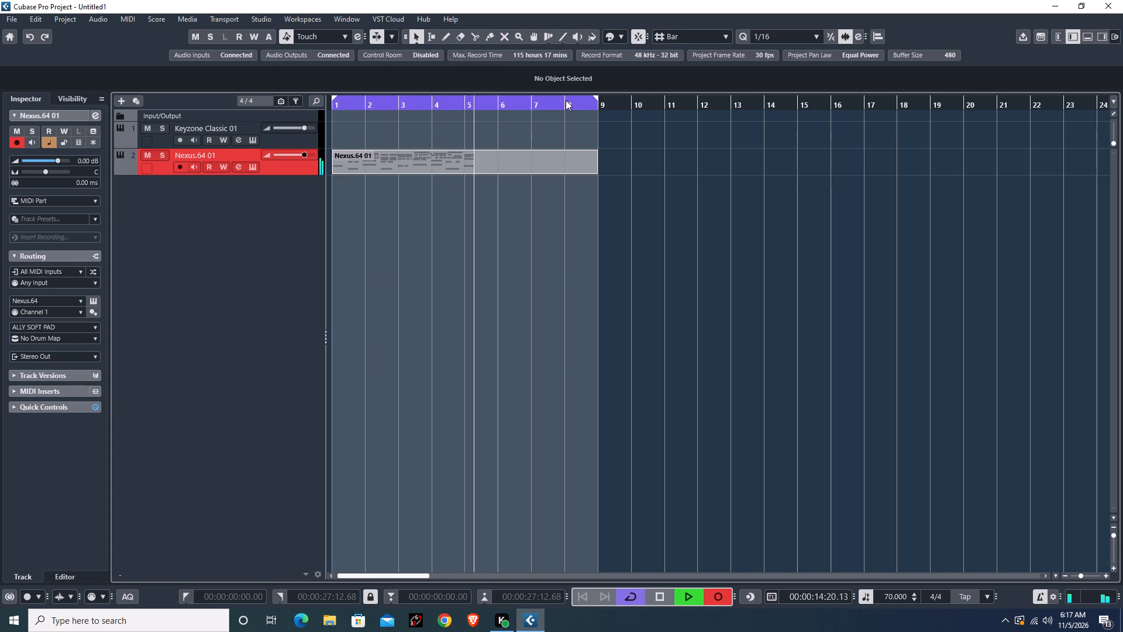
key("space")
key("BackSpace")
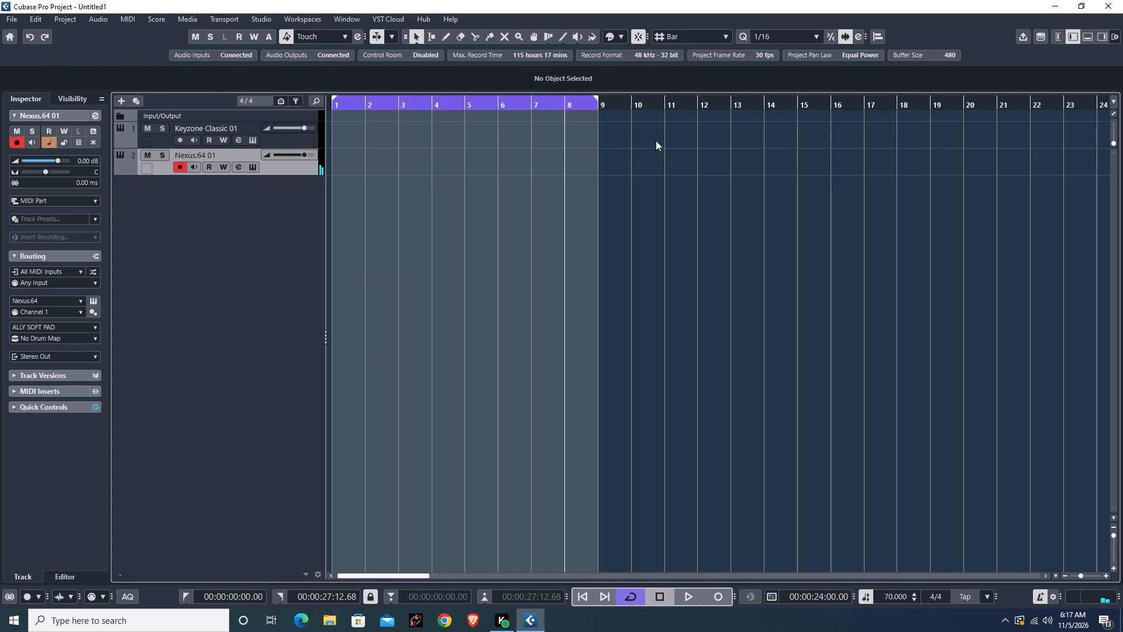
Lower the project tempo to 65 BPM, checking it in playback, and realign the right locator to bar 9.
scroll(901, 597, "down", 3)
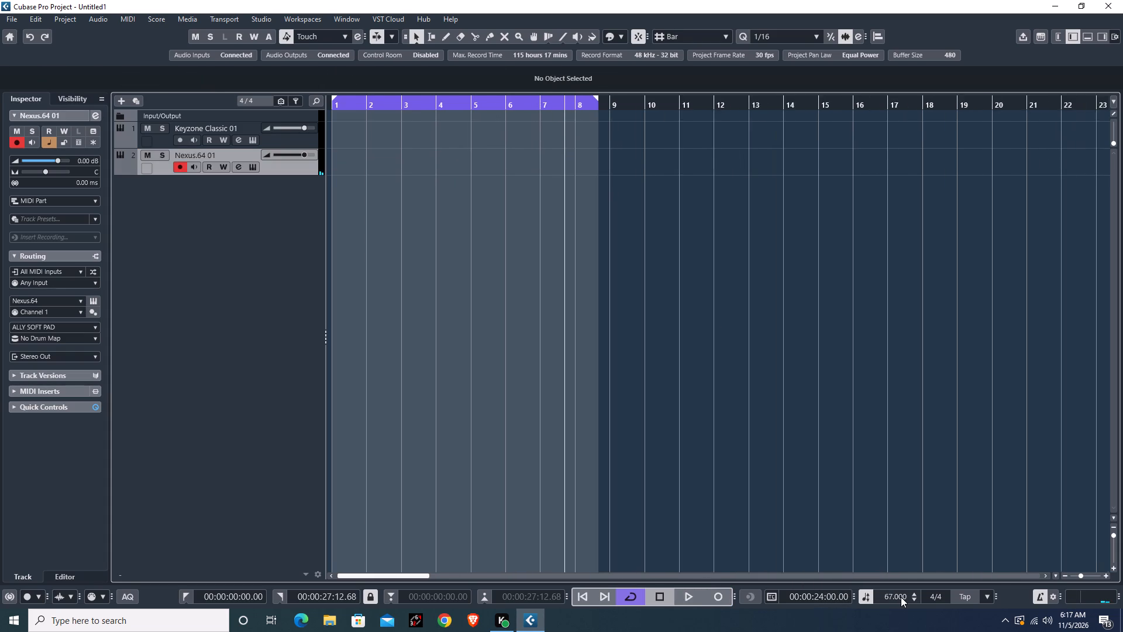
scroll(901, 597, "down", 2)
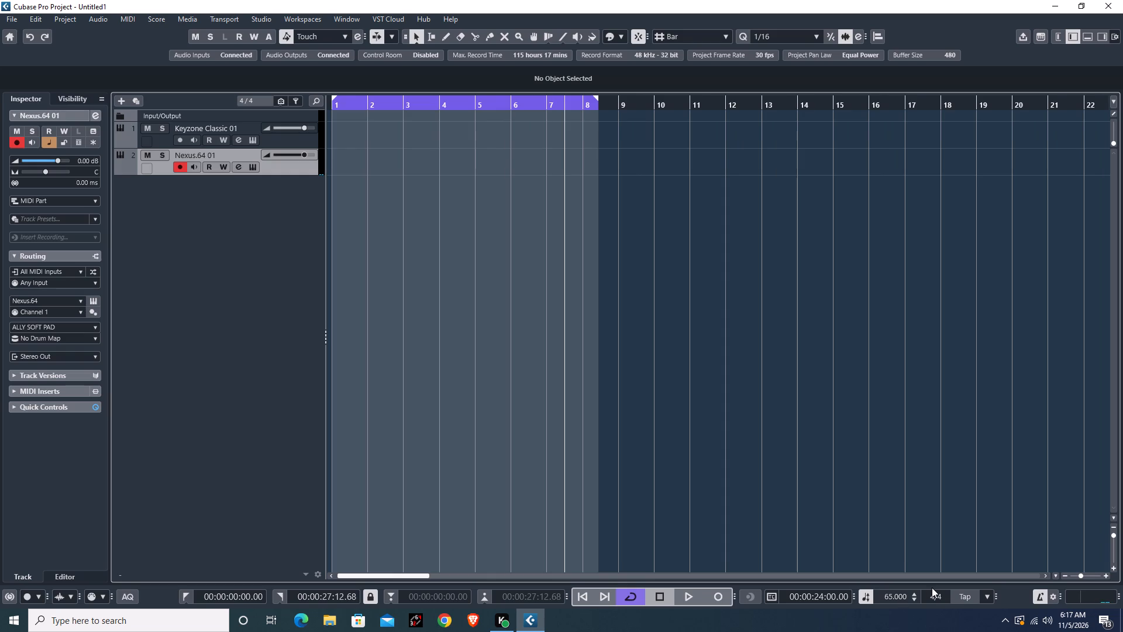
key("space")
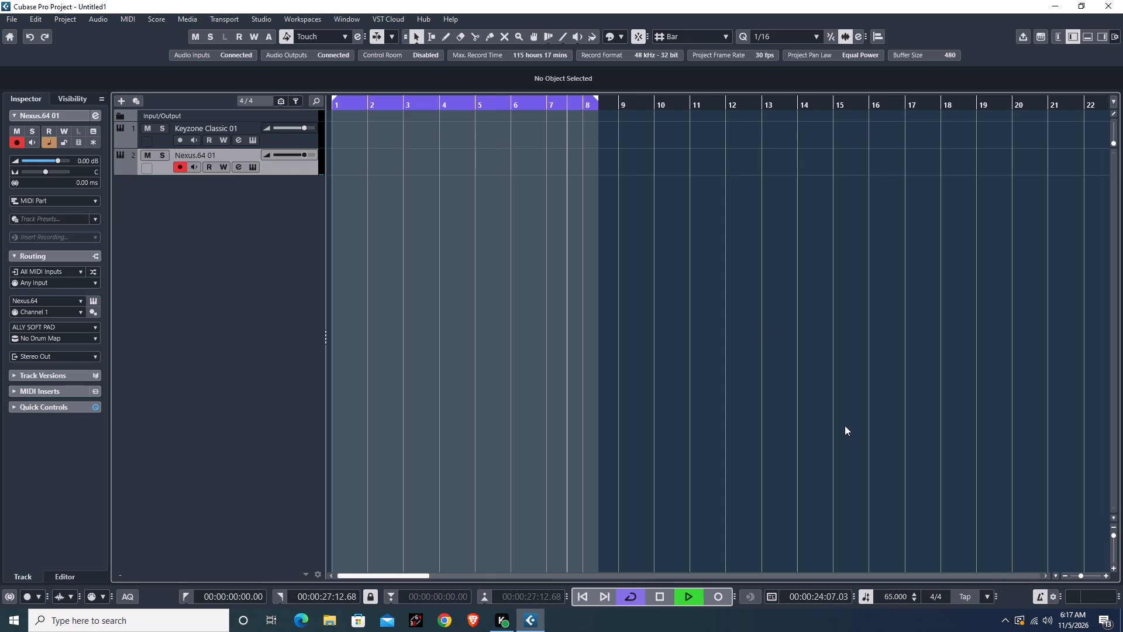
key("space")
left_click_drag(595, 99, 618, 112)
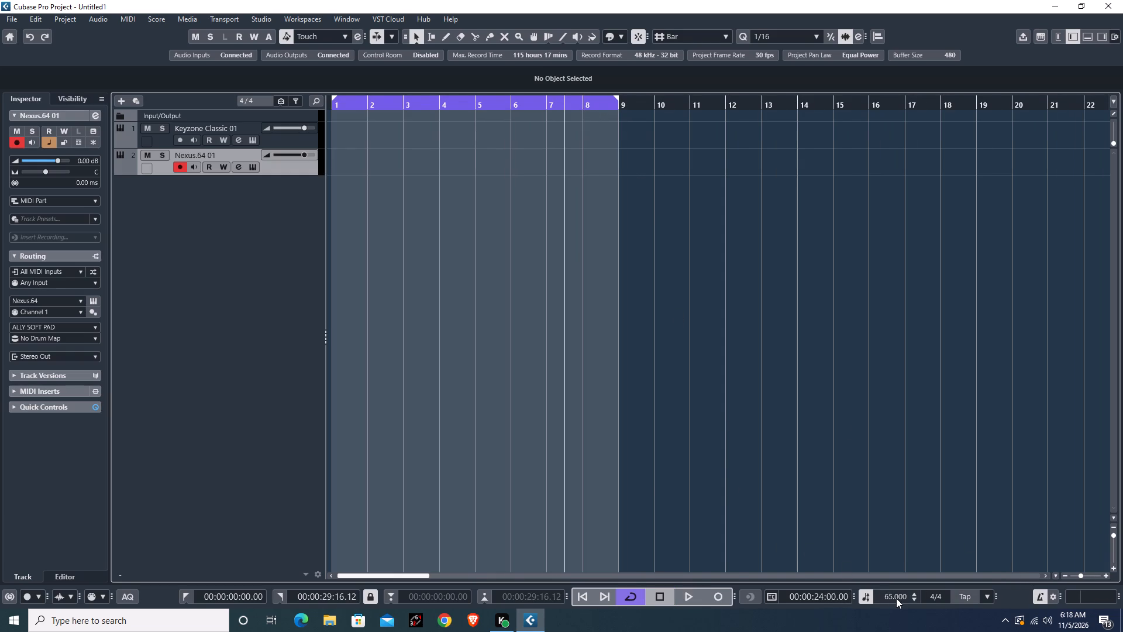
Lower the project tempo to 60 BPM and move the right locator to bar 9 so the cycle spans eight bars.
scroll(896, 598, "down", 5)
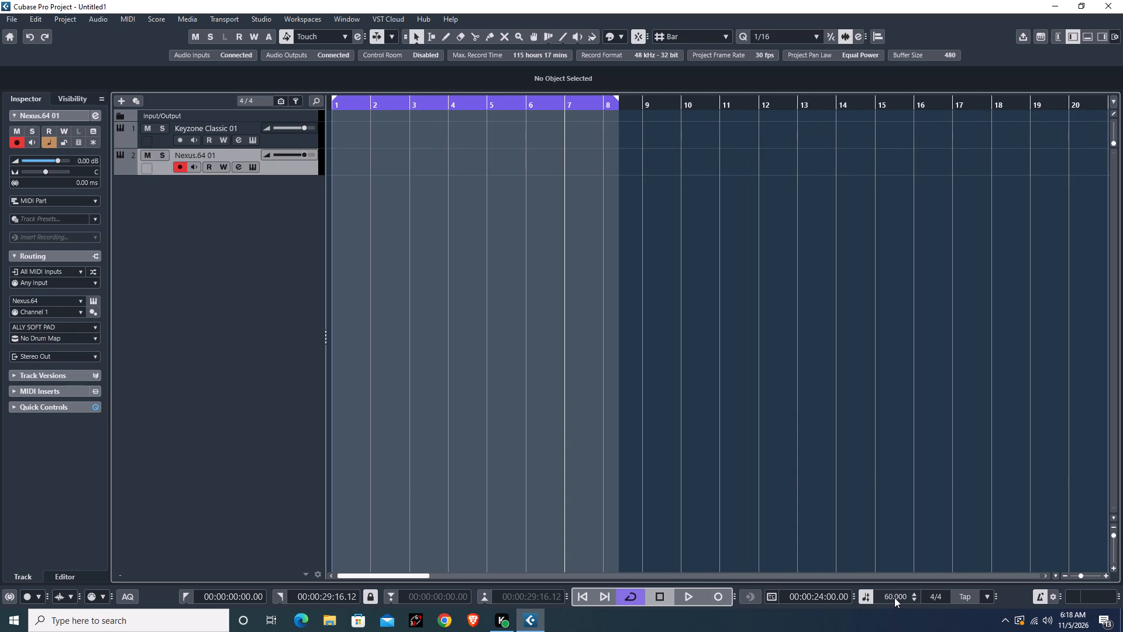
left_click_drag(616, 96, 639, 123)
Play through the eight-bar cycle to audition the 60 BPM tempo, and stop playback.
key("space")
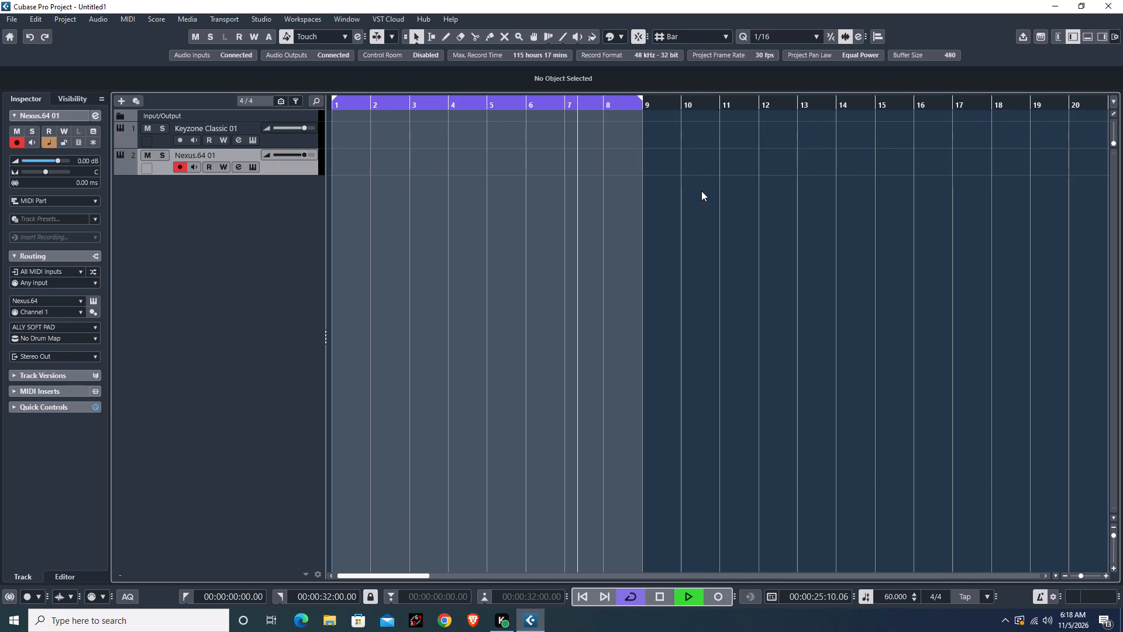
key("g")
key("g")
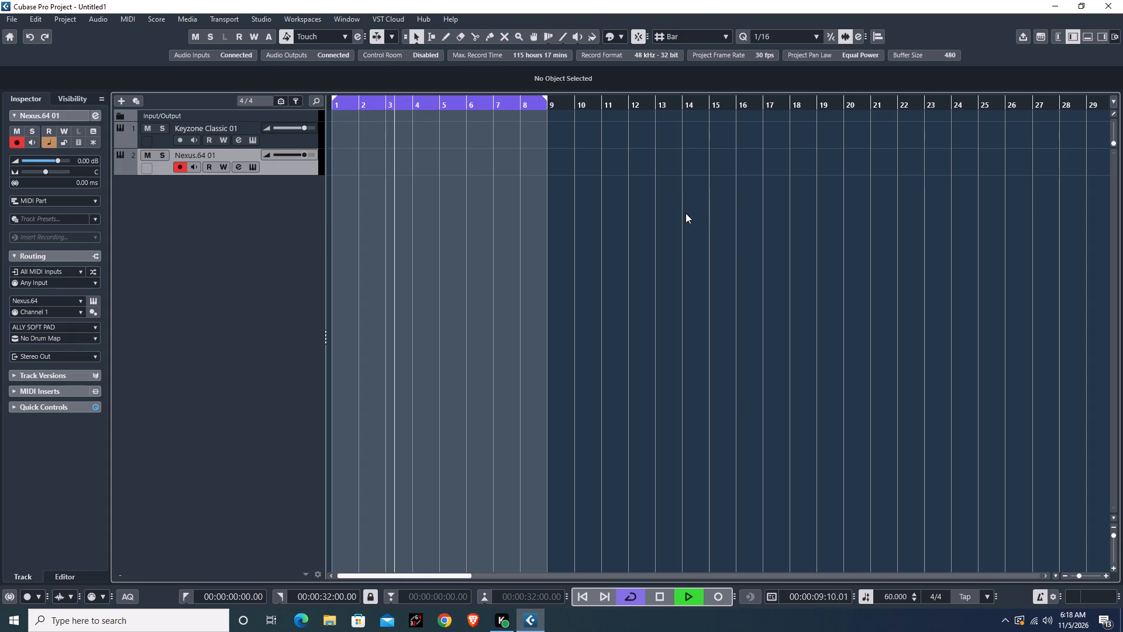
key("space")
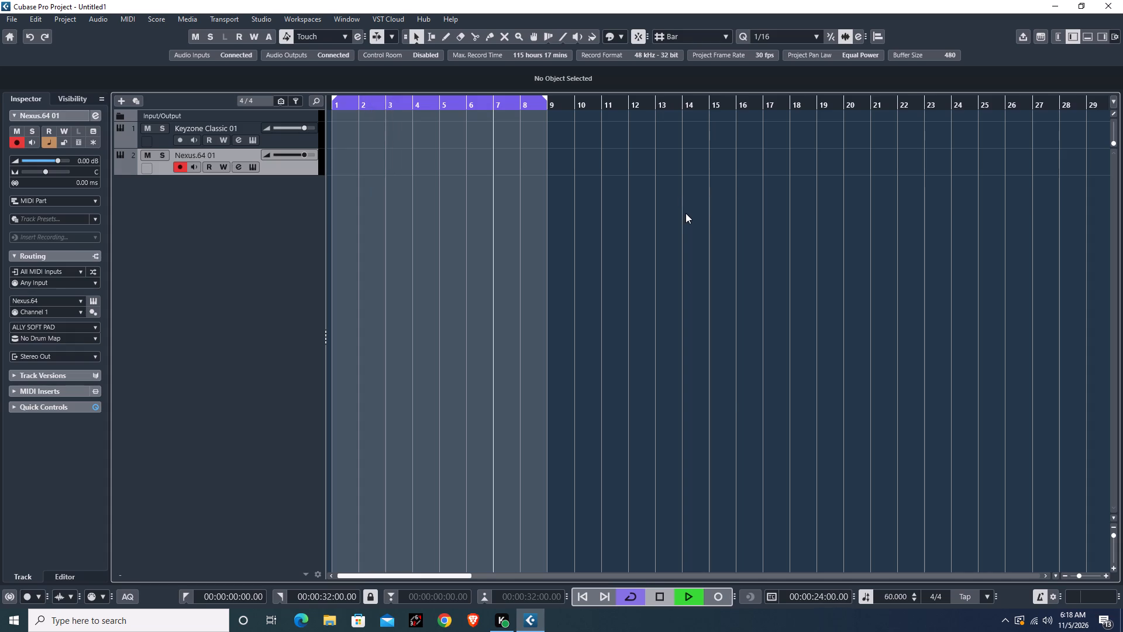
key("space")
key("space")
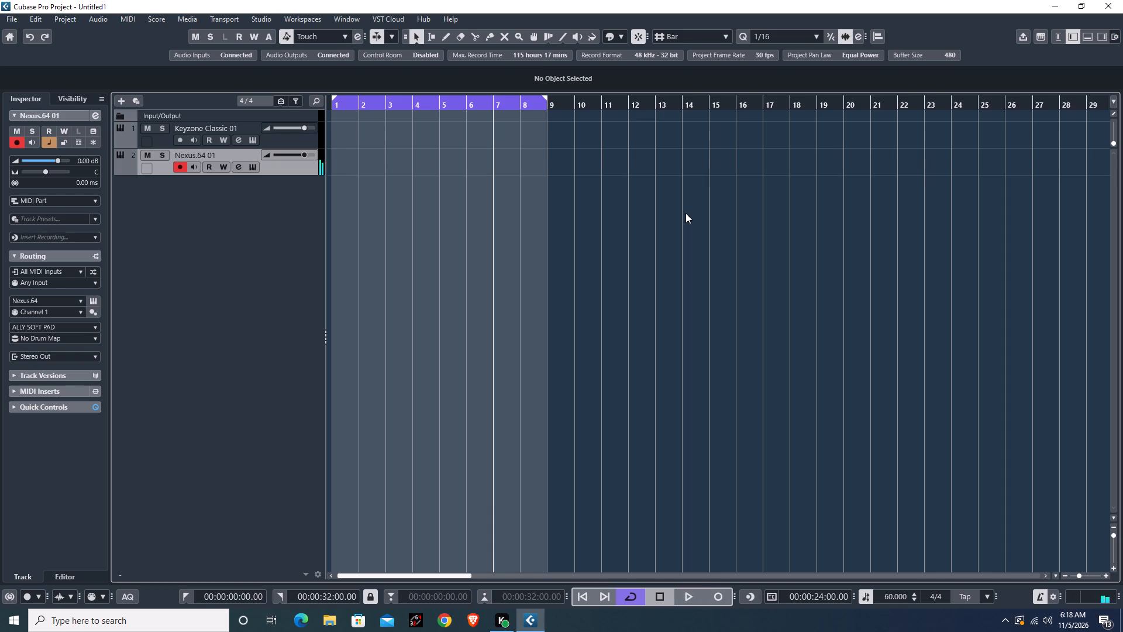
Start recording a soft pad MIDI part on the Nexus.64 01 track within the eight-bar cycle.
key("asterisk")
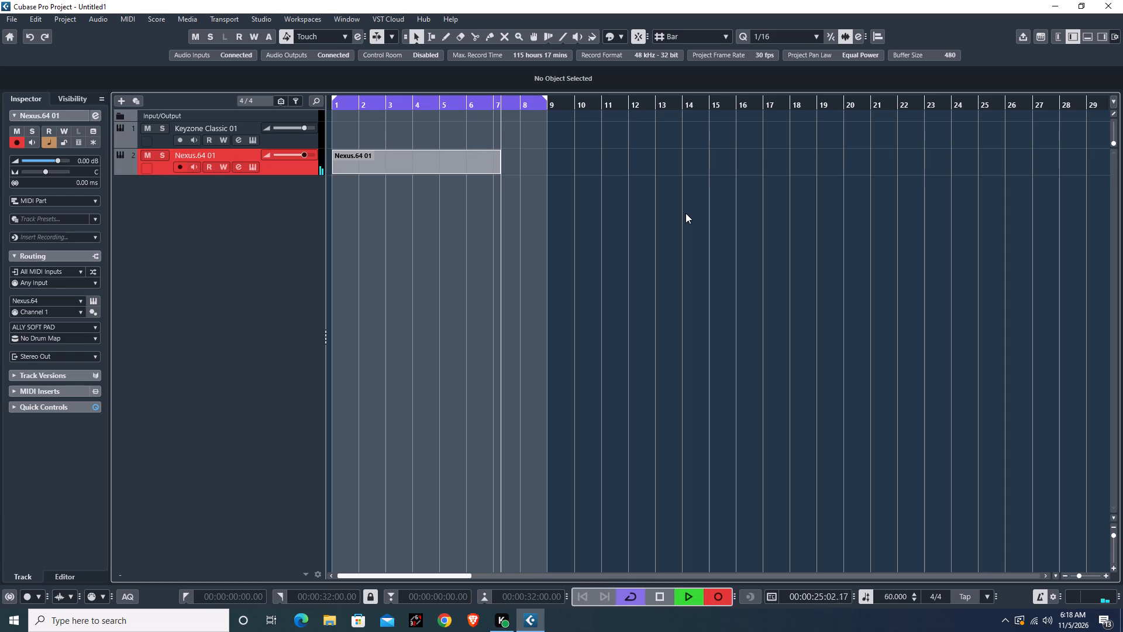
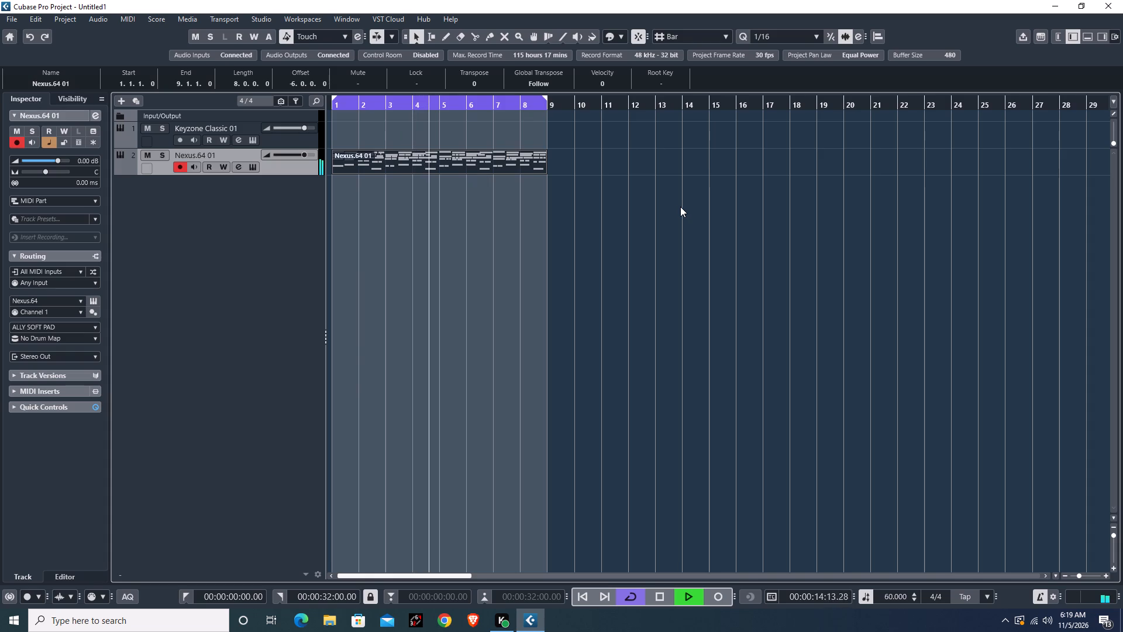
Quantize the recorded pad part on the Nexus.64 01 track to the 1/16 grid.
key("q")
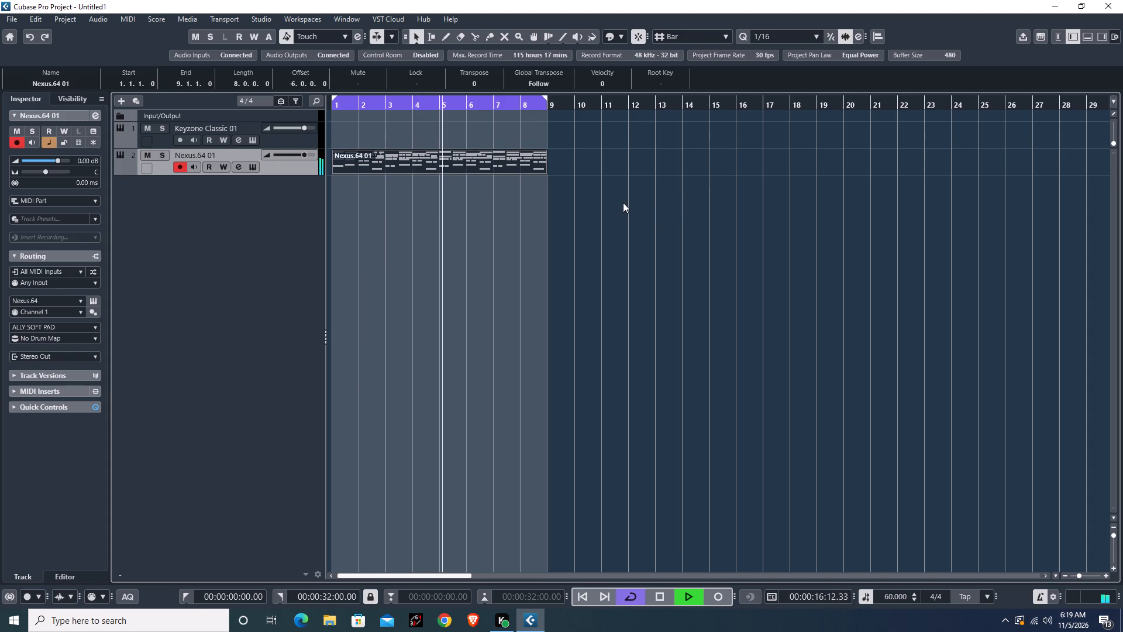
Select the Keyzone Classic 01 track and change its instrument program to Basic Electric Piano, closing the plug-in window when done.
right_click(273, 188)
left_click(302, 141)
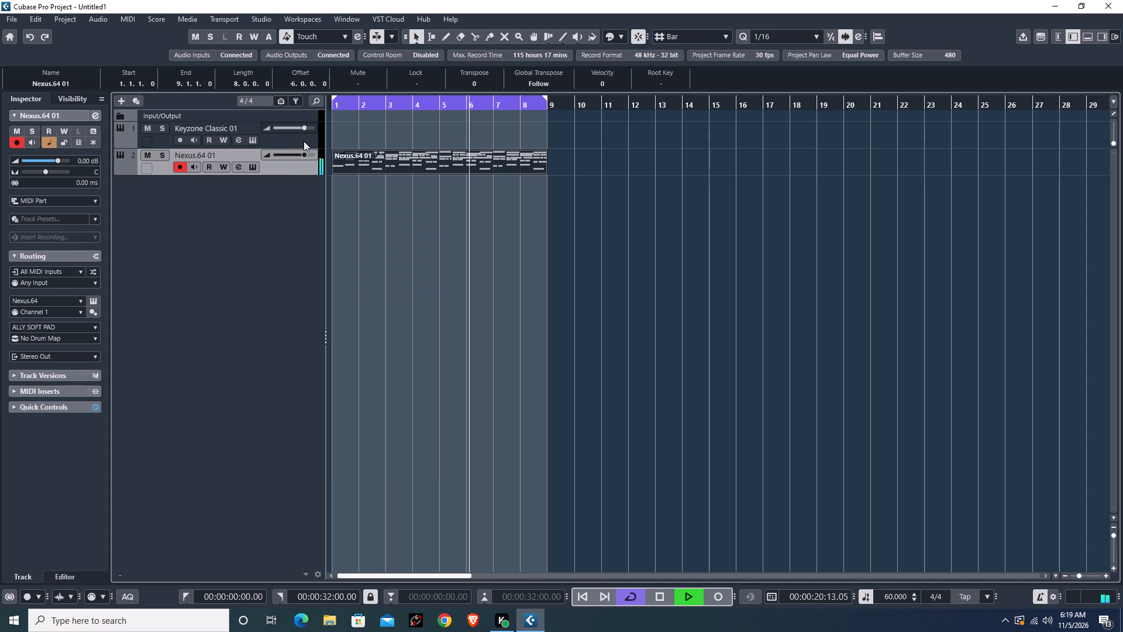
left_click(307, 141)
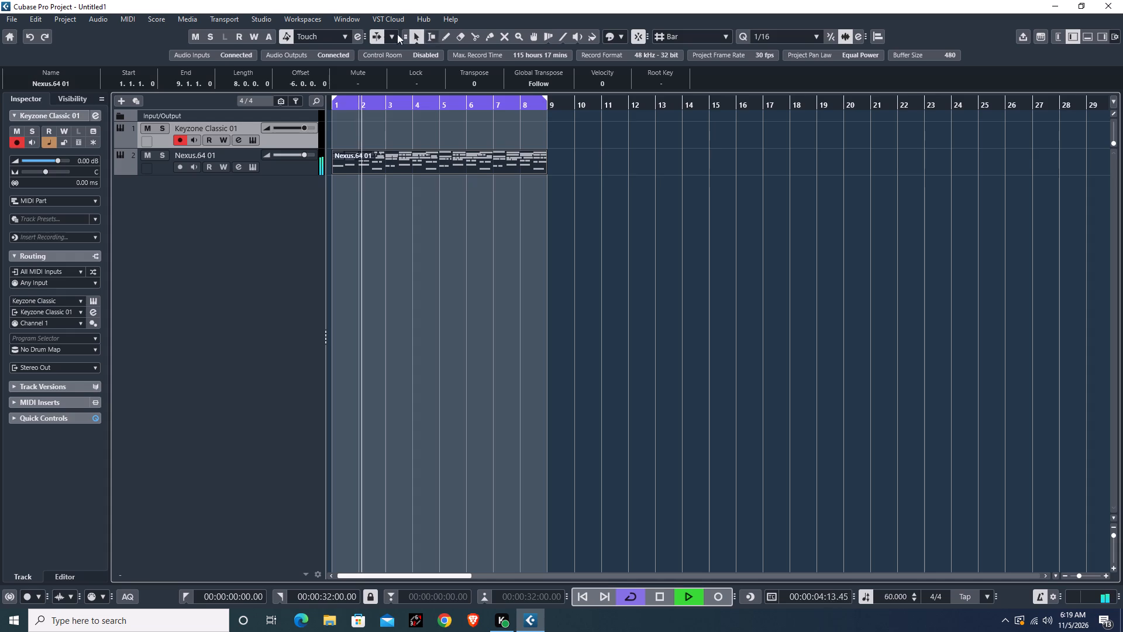
left_click(95, 301)
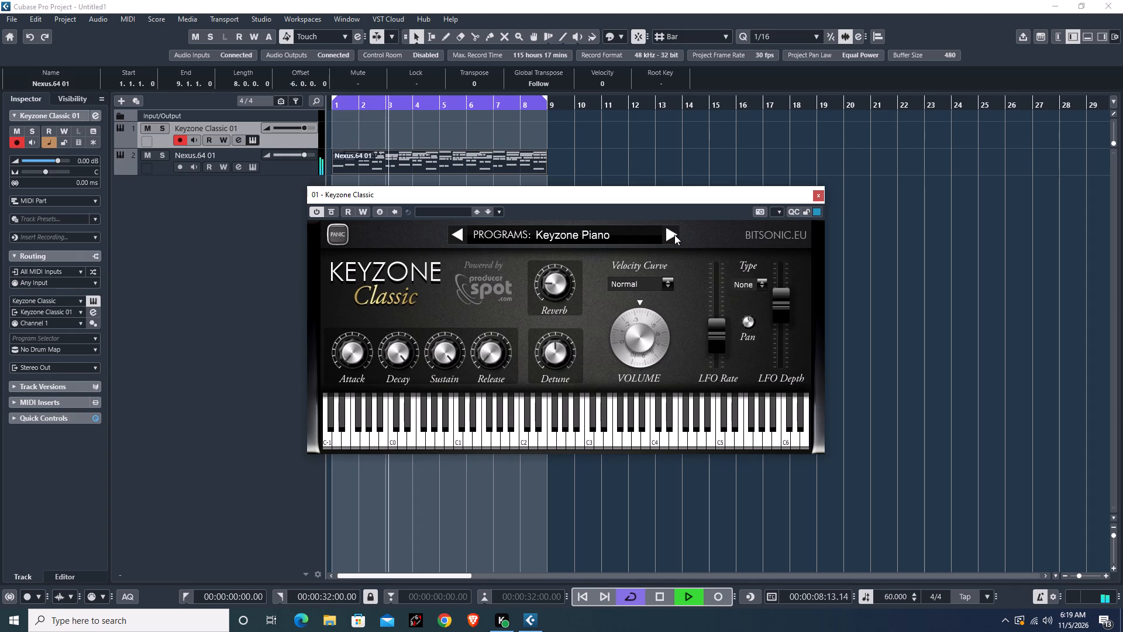
left_click(674, 235)
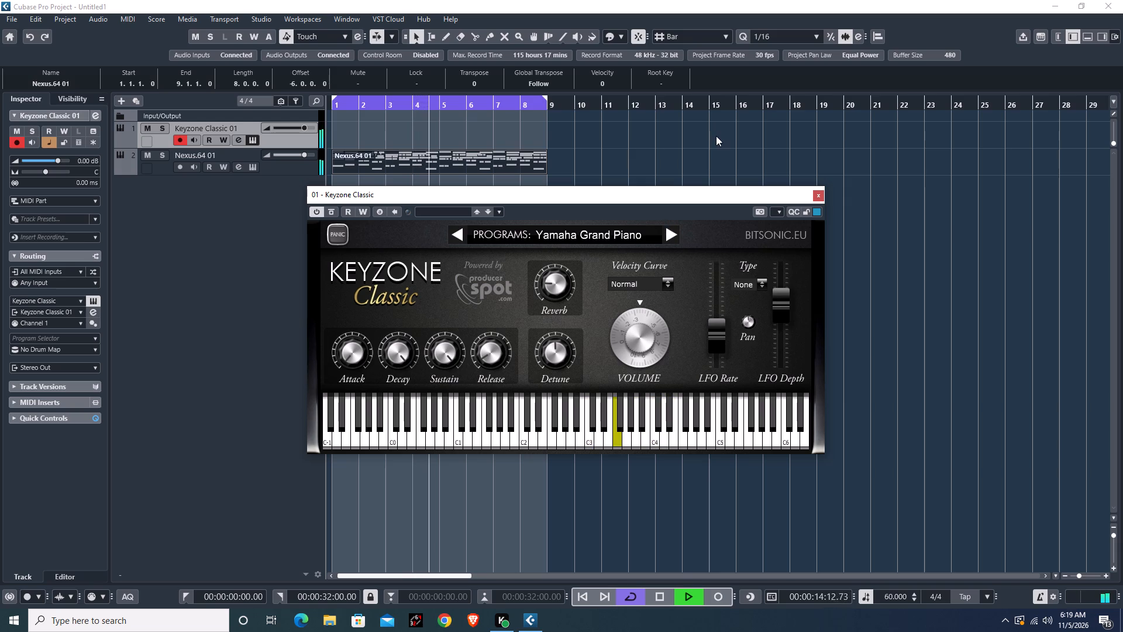
left_click(669, 234)
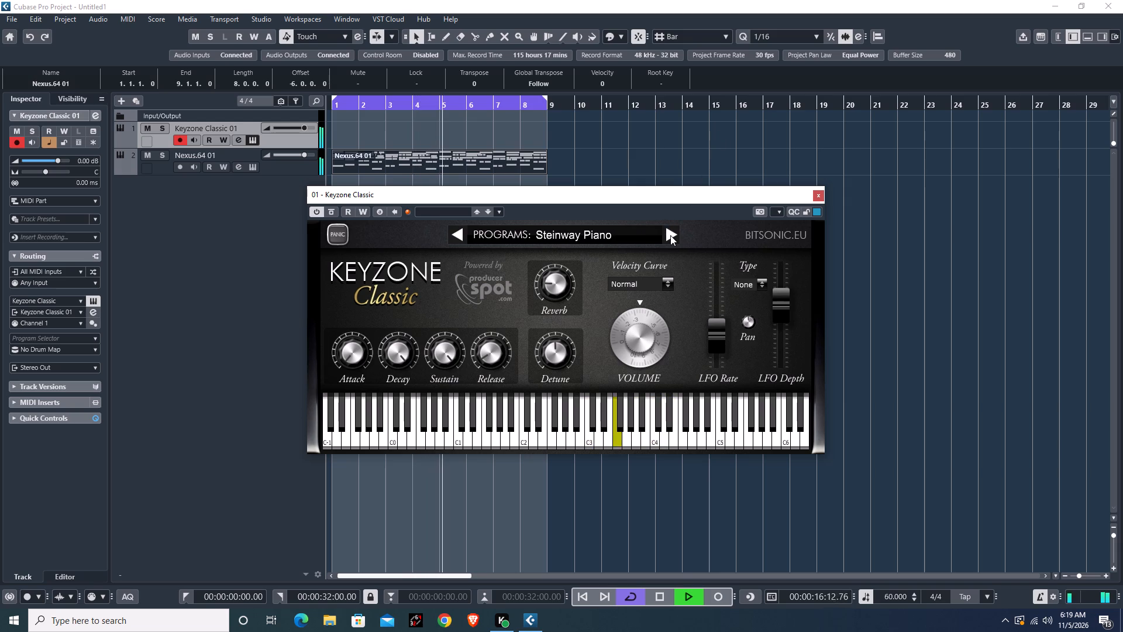
left_click(670, 235)
left_click(820, 197)
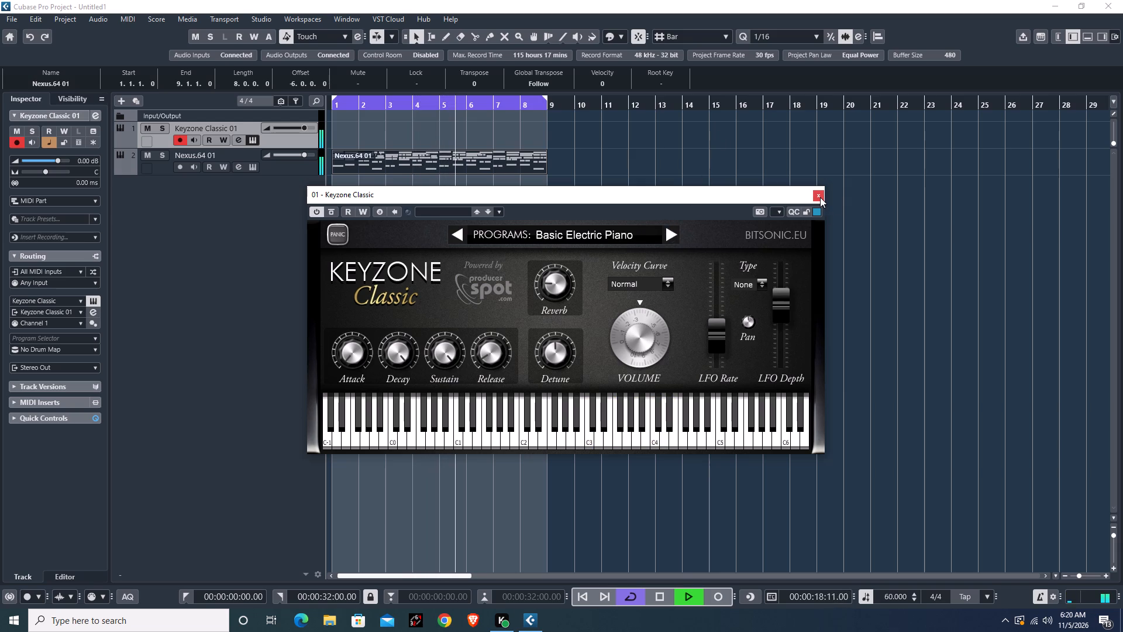
Lower the Keyzone Classic 01 track's volume to -5.68 dB while the pad loop plays.
scroll(66, 157, "down", 5)
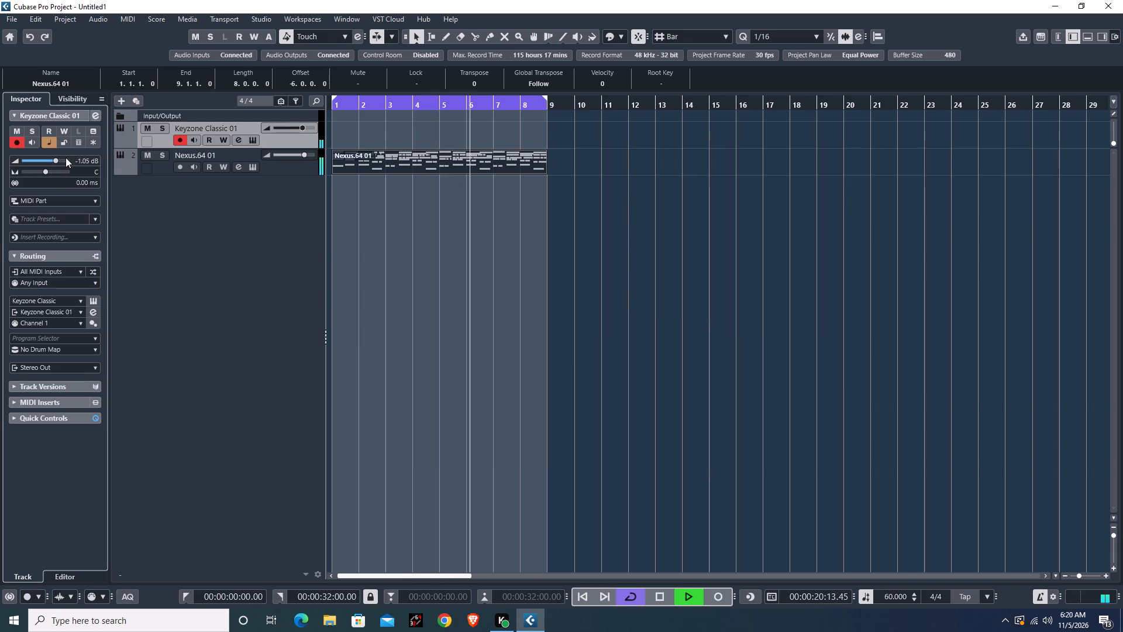
scroll(66, 157, "down", 2)
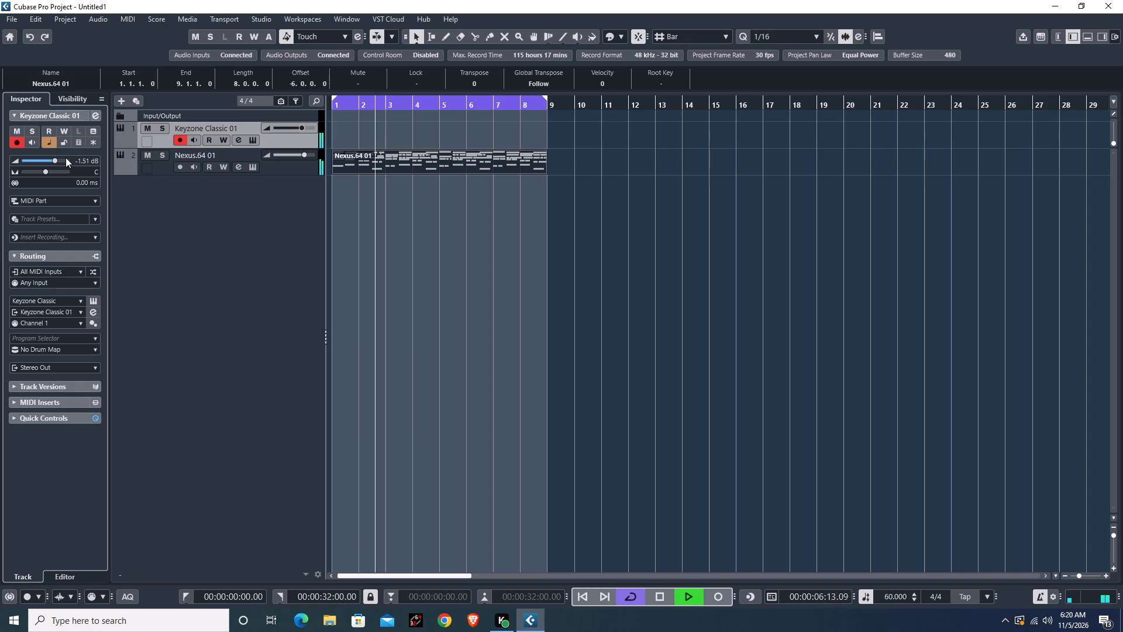
scroll(67, 159, "down", 3)
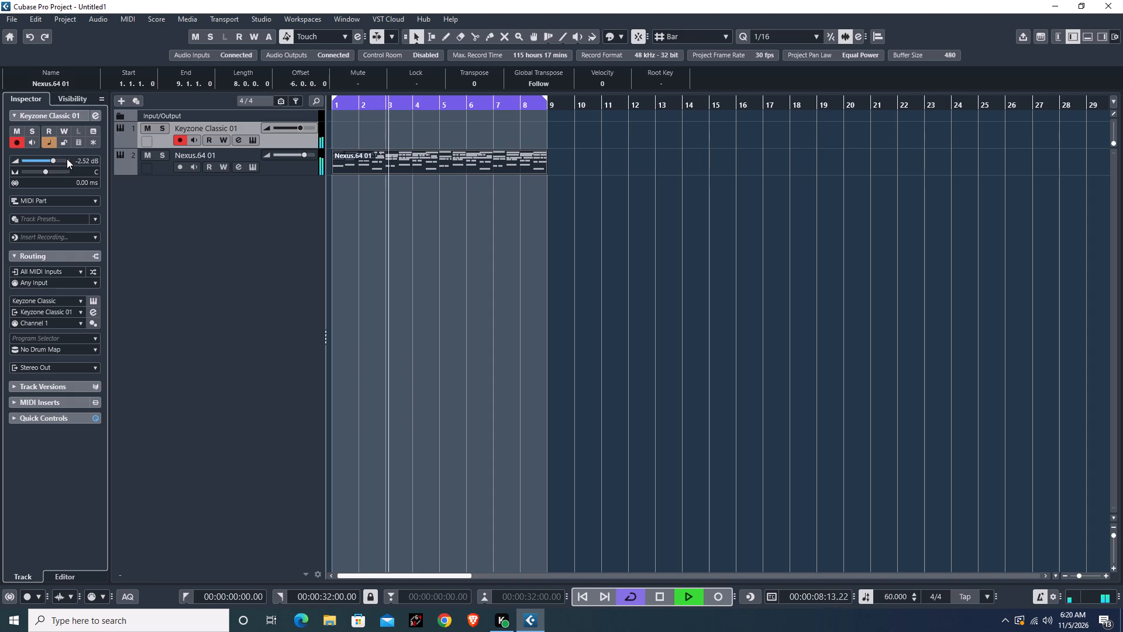
scroll(67, 159, "down", 11)
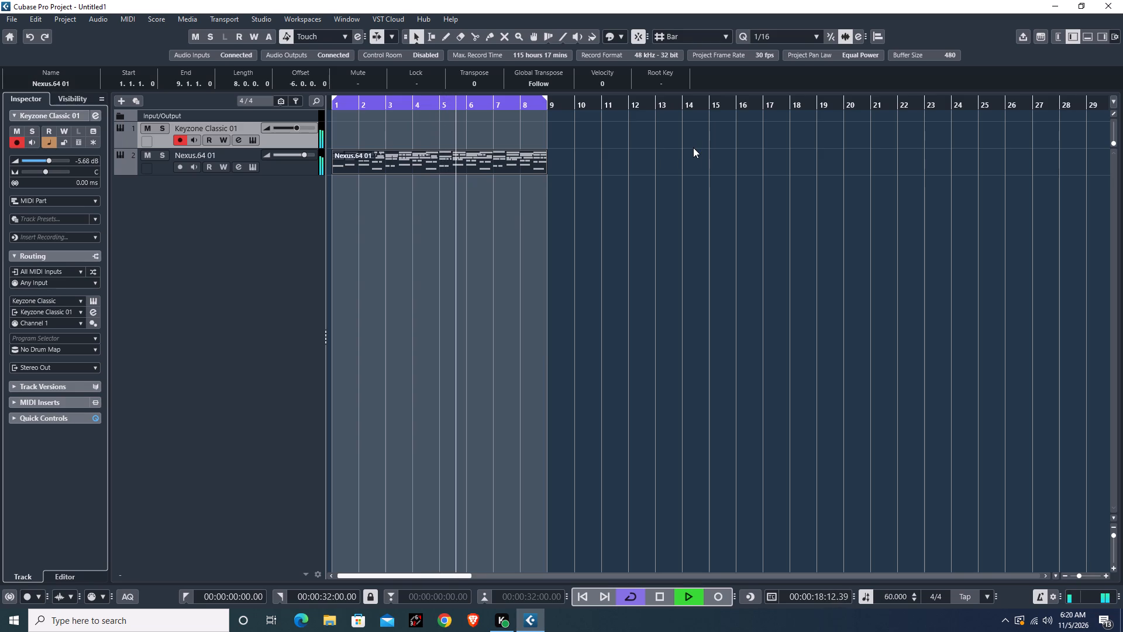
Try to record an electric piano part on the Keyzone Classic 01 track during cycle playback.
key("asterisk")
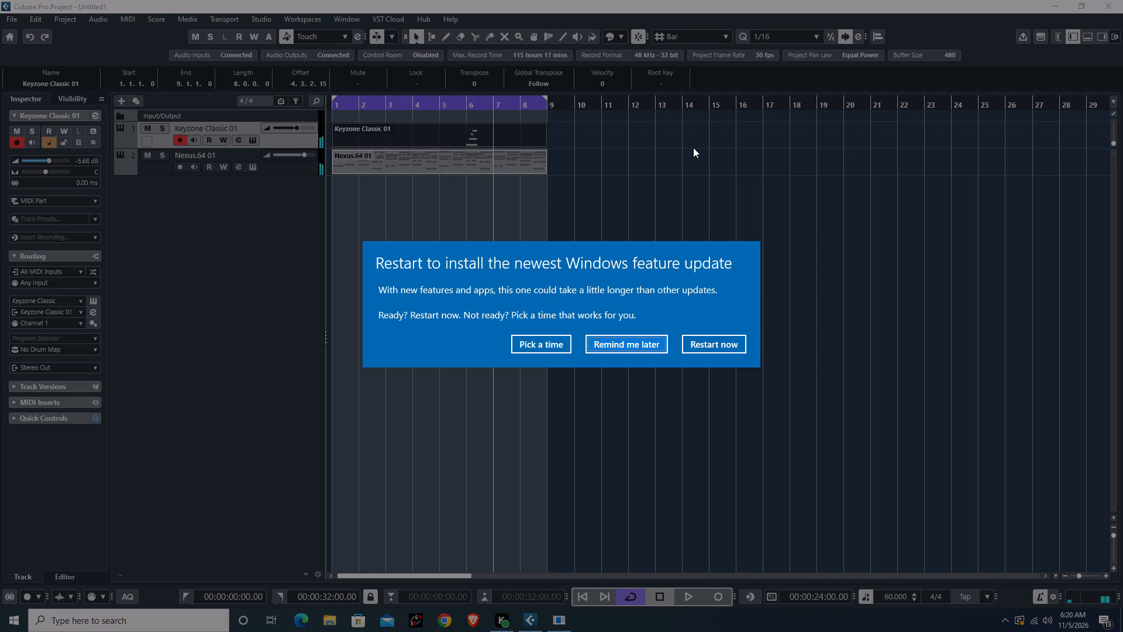
Postpone the Windows feature update restart.
left_click(605, 344)
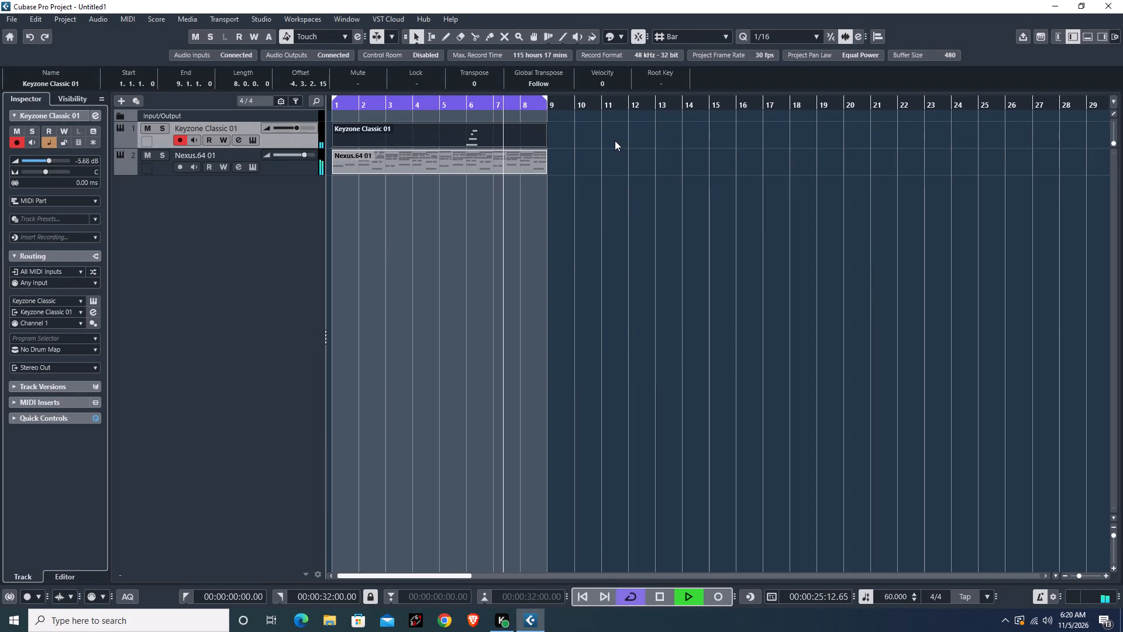
Delete the interrupted take on the Keyzone Classic 01 track and start recording a new electric piano part within the eight-bar cycle.
key("BackSpace")
key("asterisk")
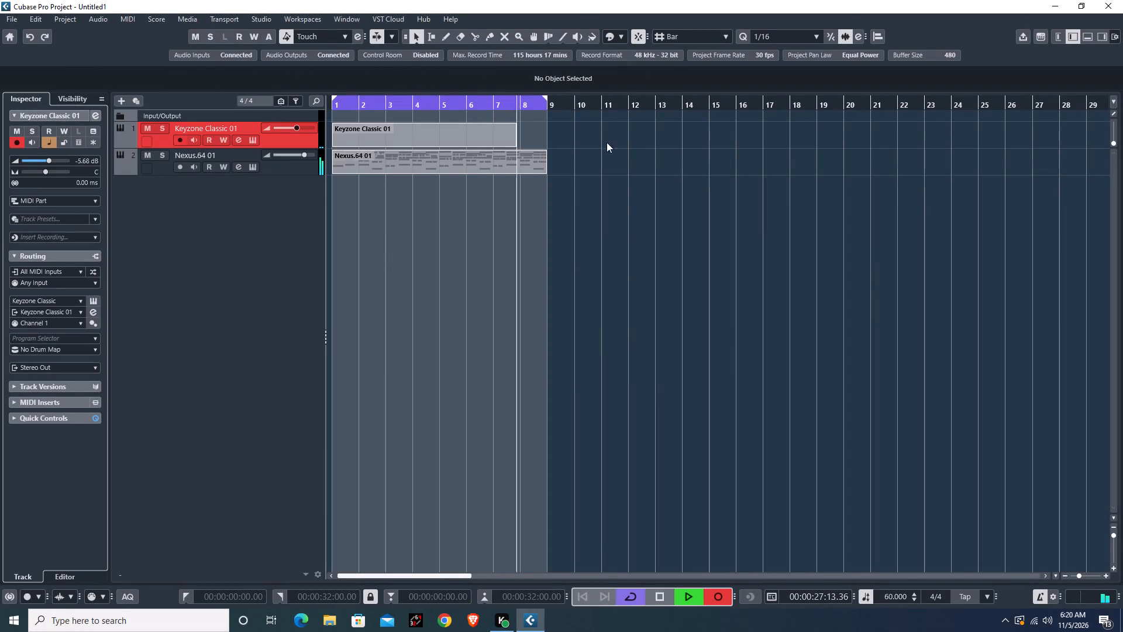
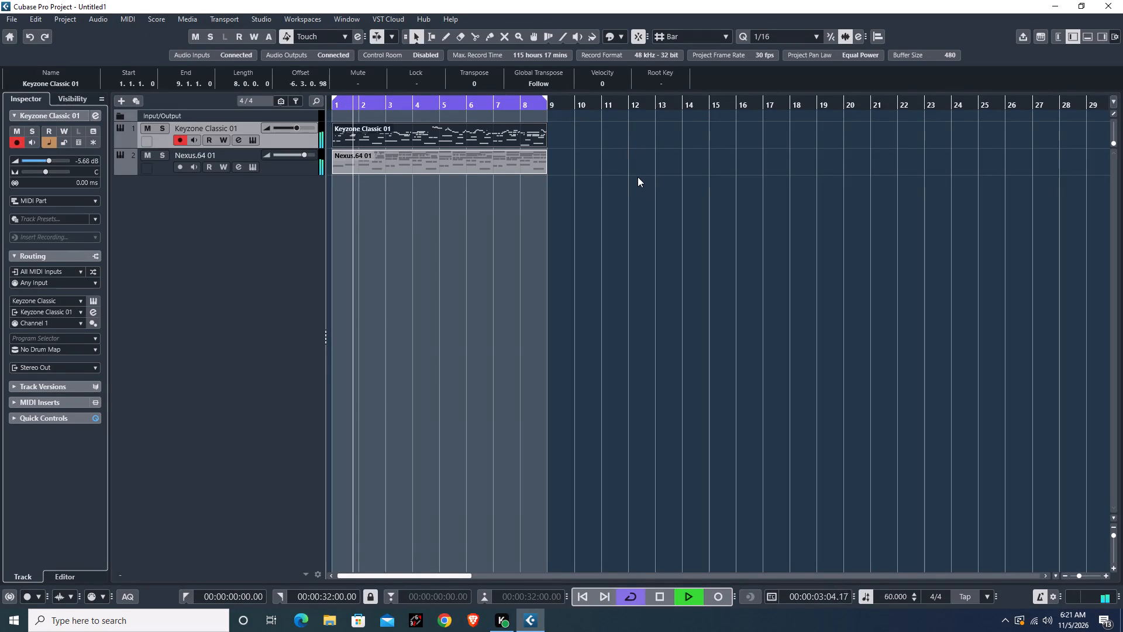
Quantize the recorded Keyzone Classic 01 part to 1/16 and lower that track's volume to -7.99 dB.
key("q")
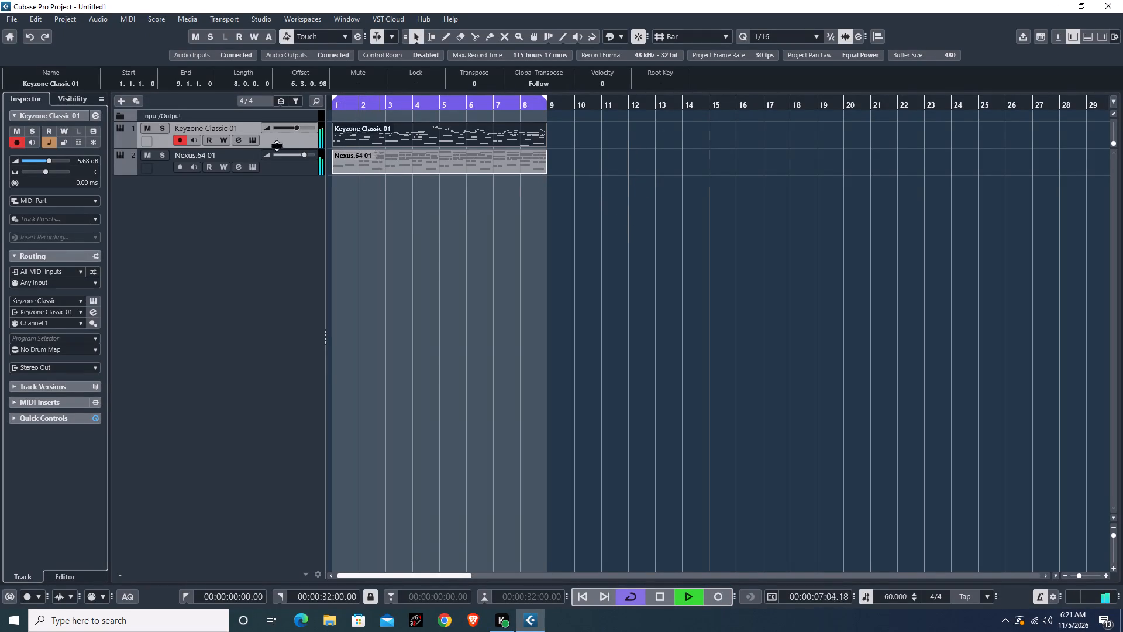
scroll(58, 160, "down", 5)
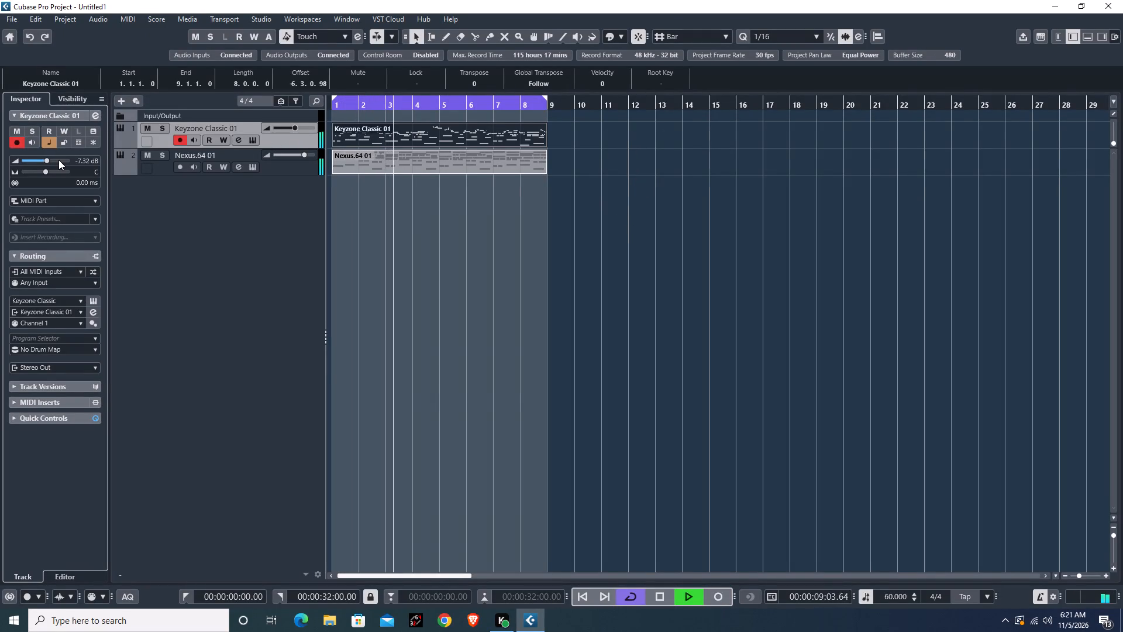
scroll(58, 160, "down", 2)
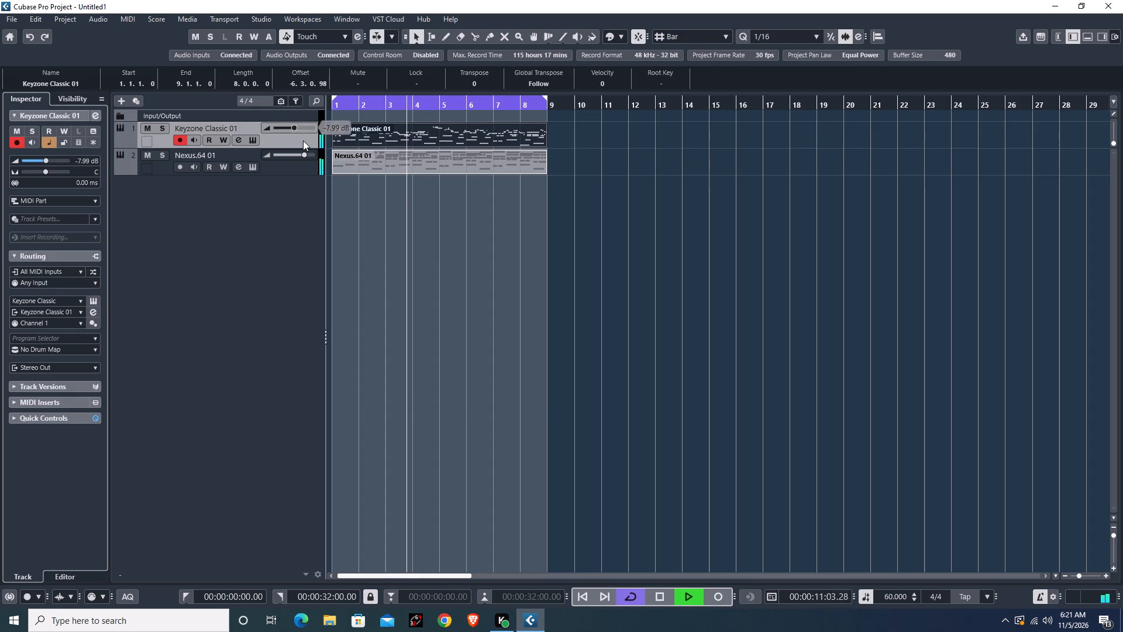
Add a Kontakt 8 instrument track below the Keyzone Classic 01 track, keeping Stereo Out routing.
right_click(303, 142)
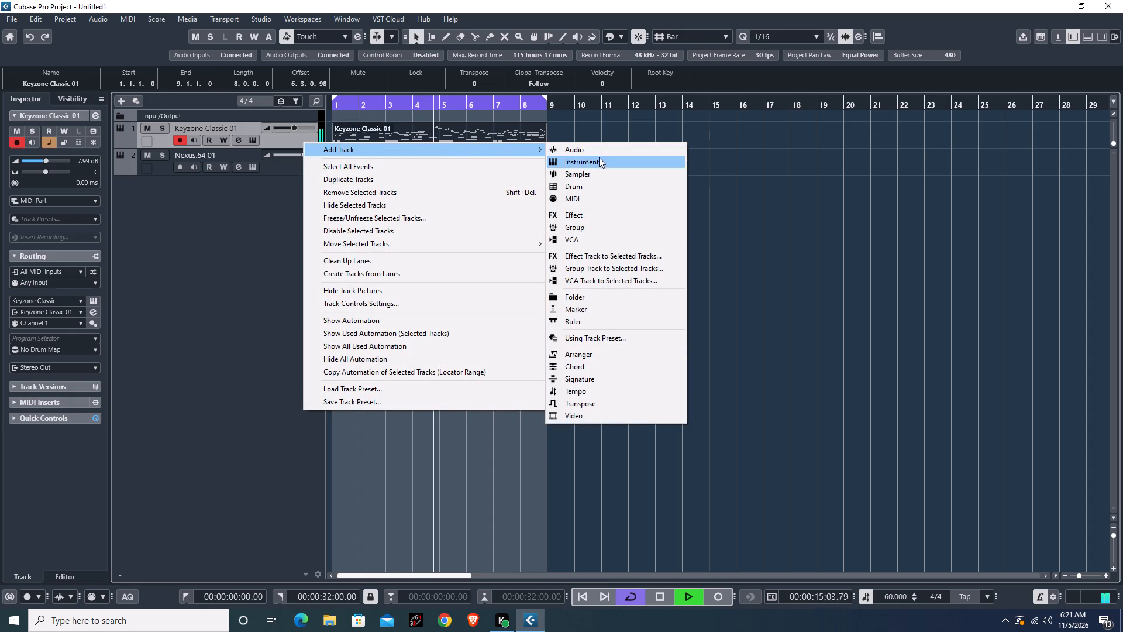
left_click(600, 159)
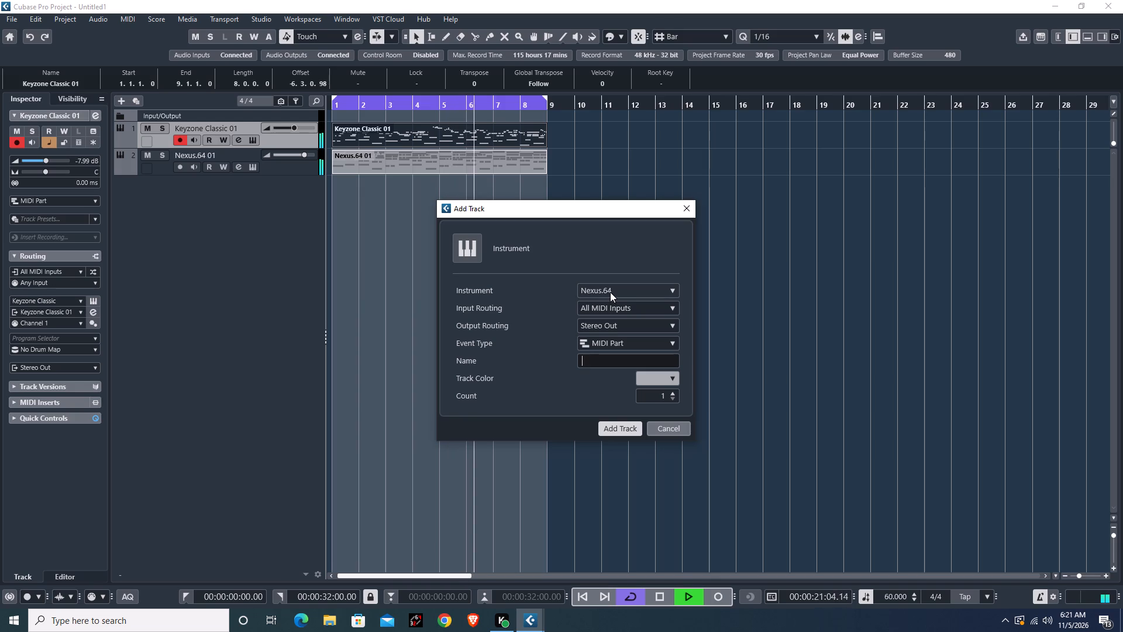
left_click(608, 291)
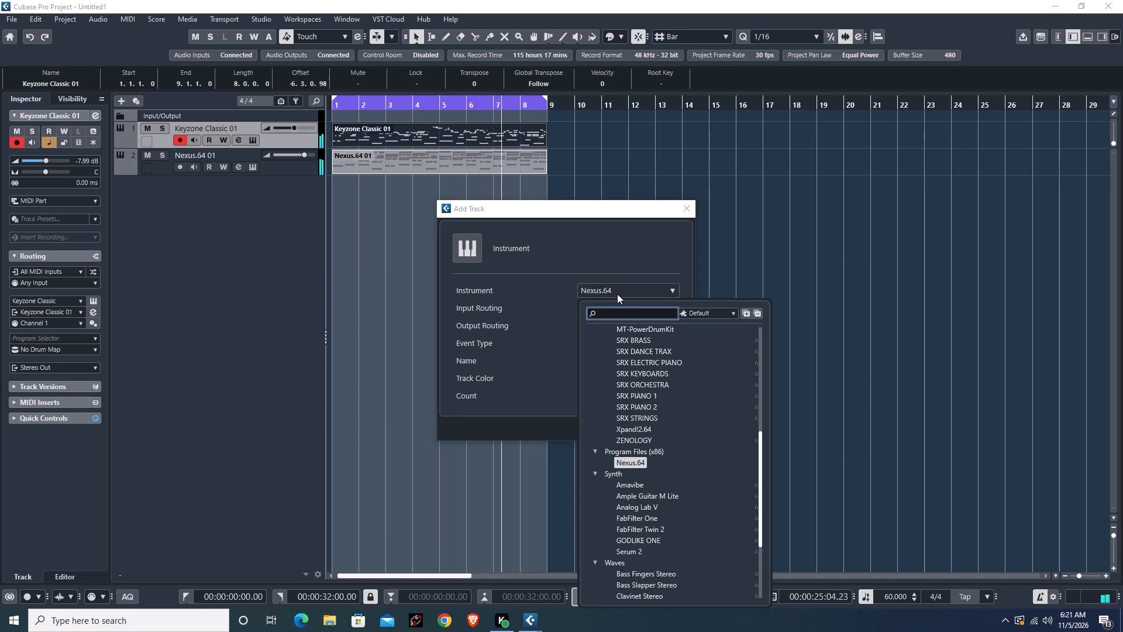
type("KO")
type("NT")
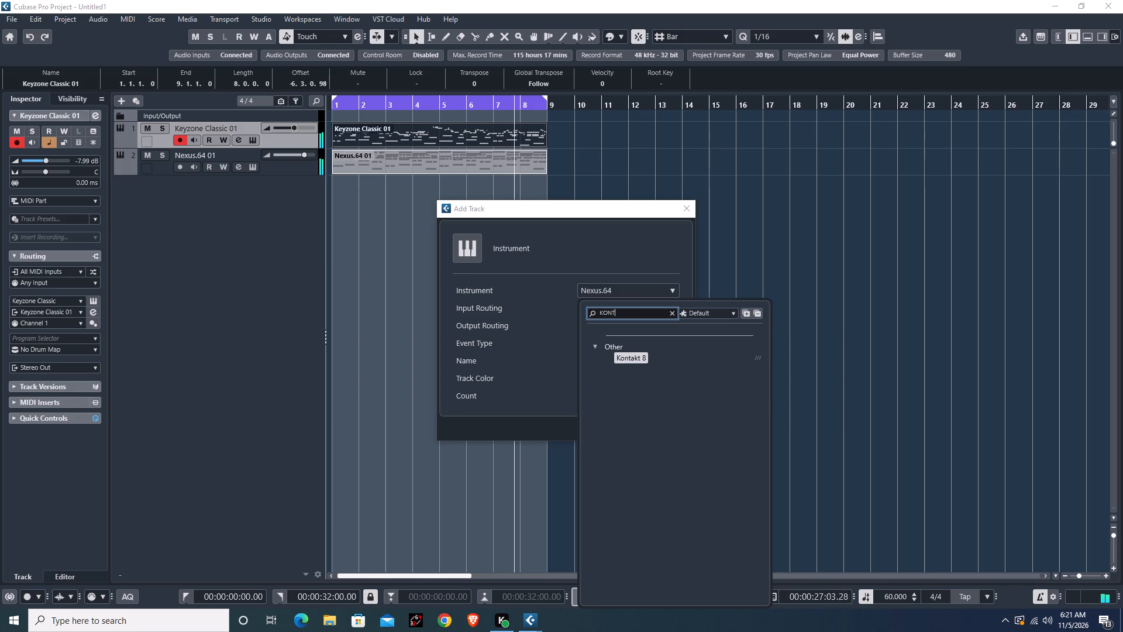
left_click(632, 361)
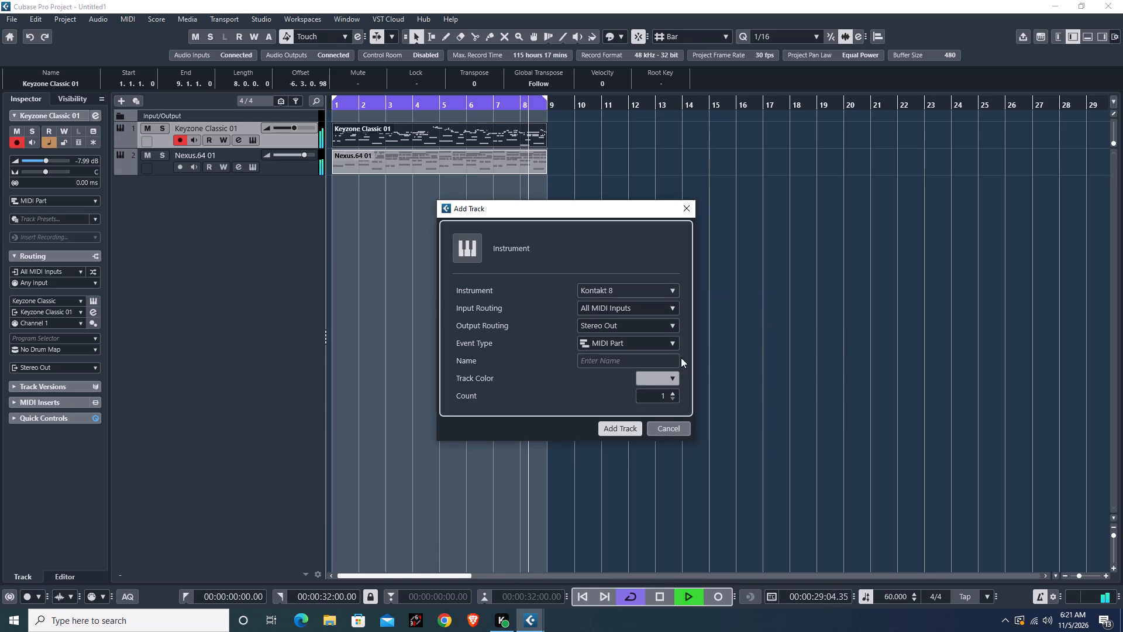
left_click(629, 430)
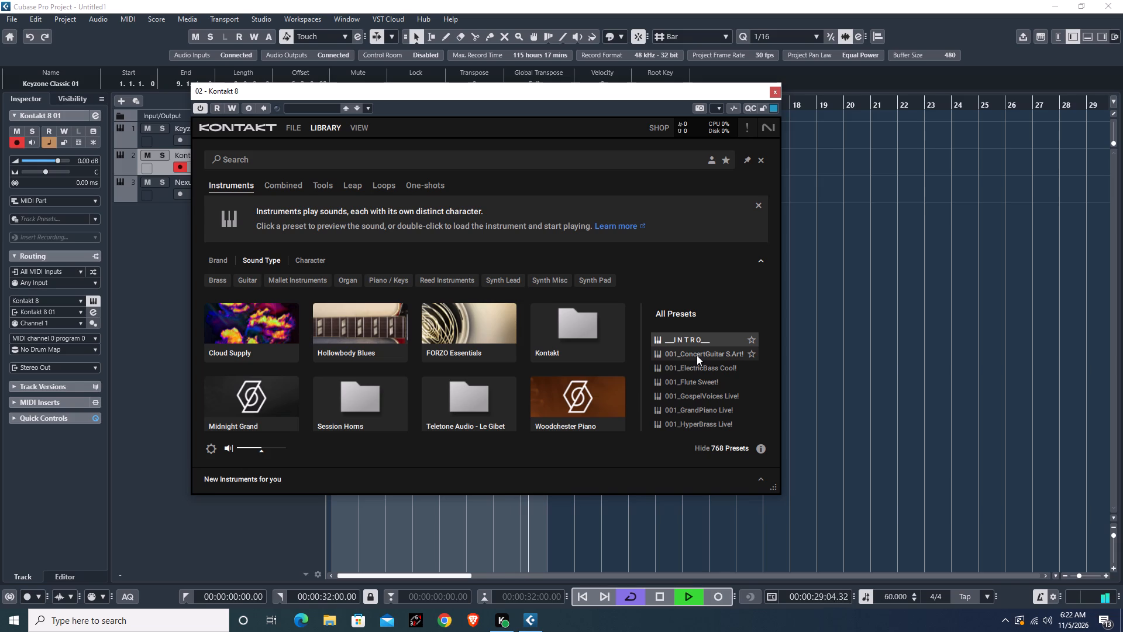
Switch Kontakt 8 to Classic View and load the 001_ConcertGuitar S.Art! preset.
left_click(352, 126)
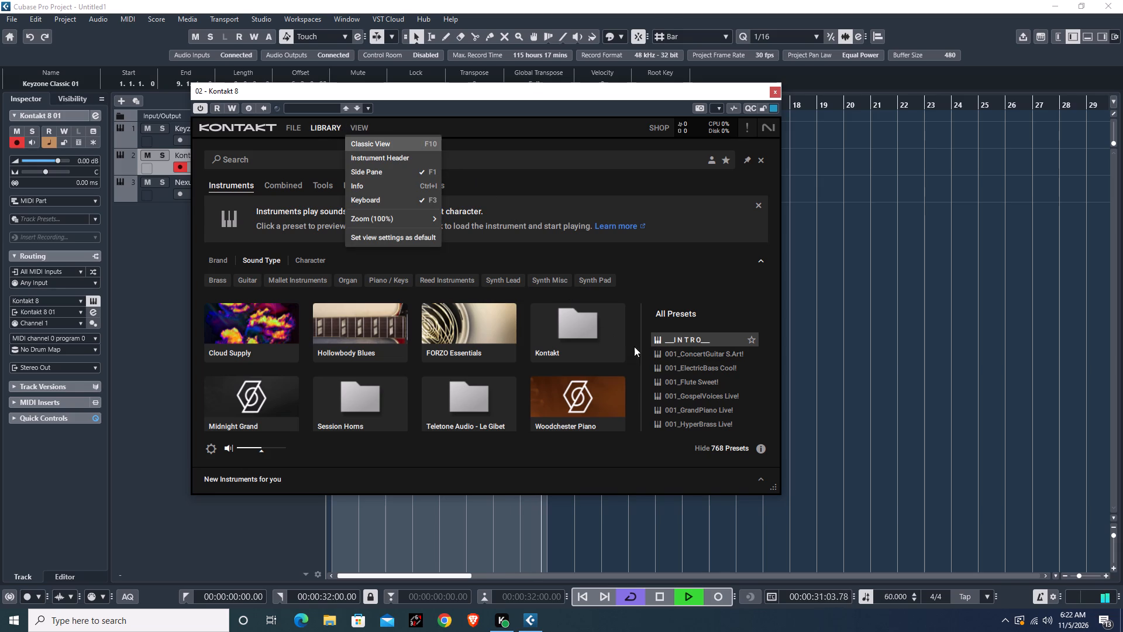
left_click(375, 142)
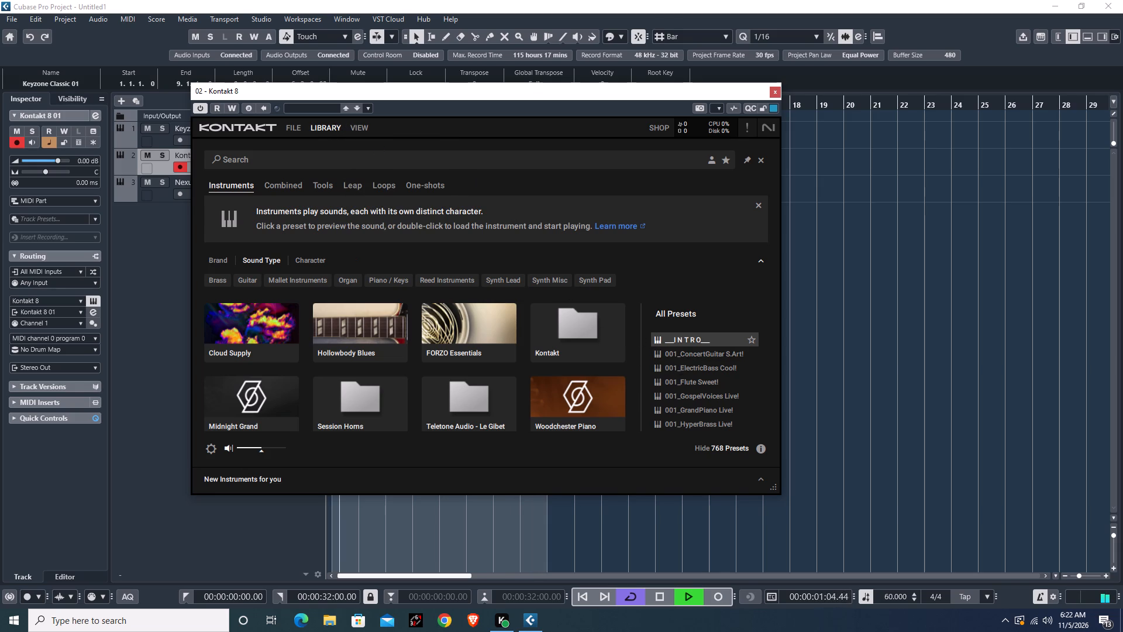
double_click(687, 356)
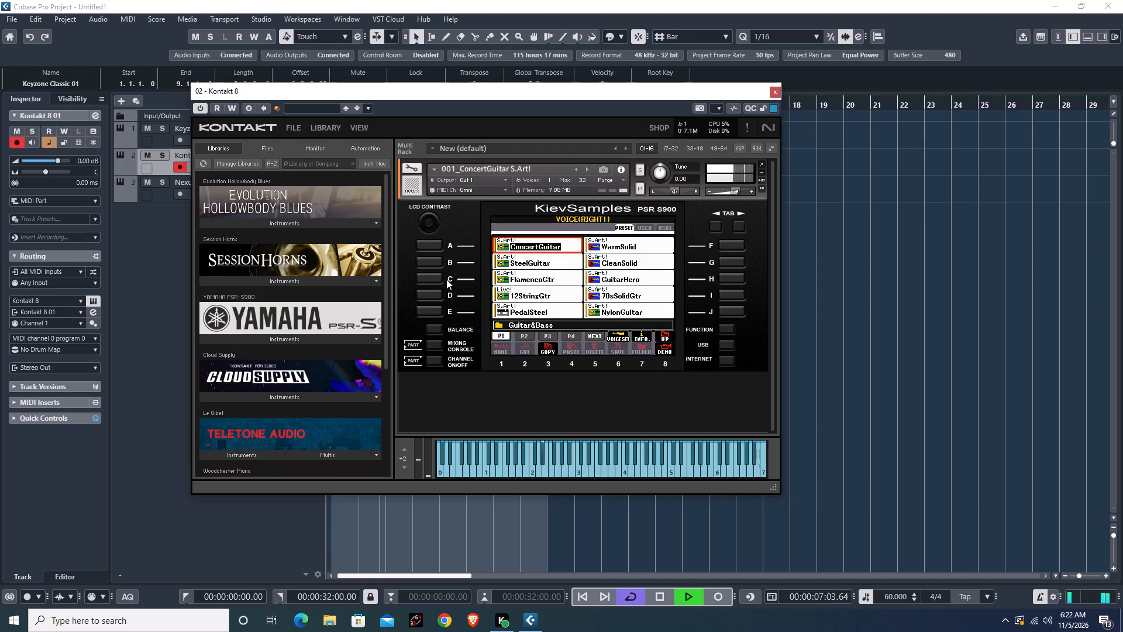
Load the 049_NylonMute guitar from the Yamaha PSR-S900 library in place of the concert guitar, and close Kontakt.
left_click(285, 342)
scroll(283, 422, "down", 5)
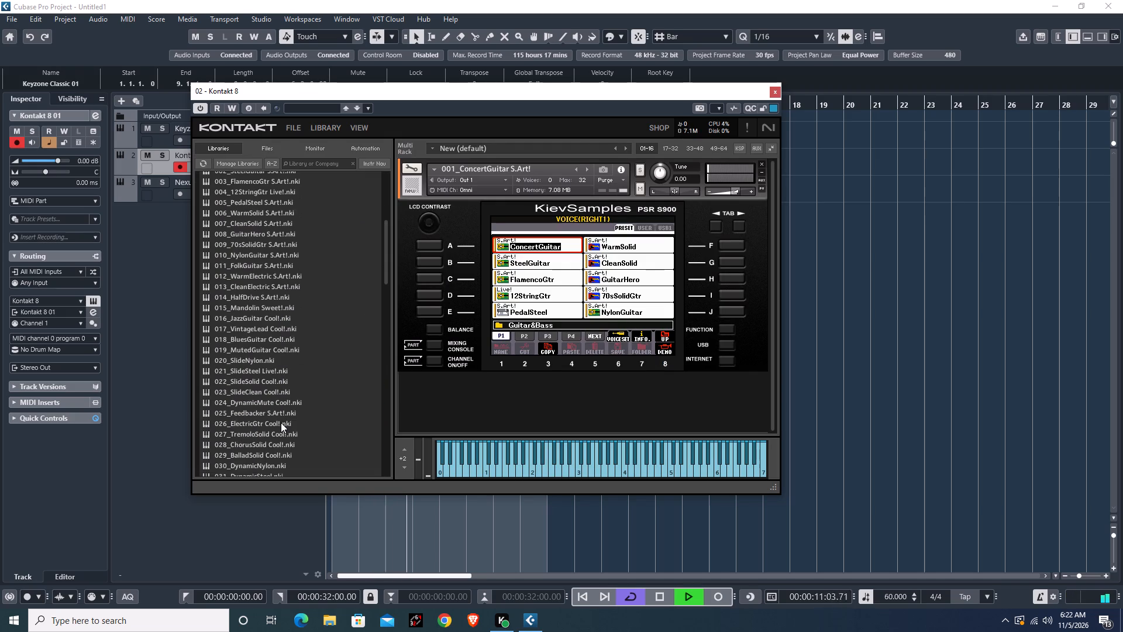
scroll(281, 421, "down", 5)
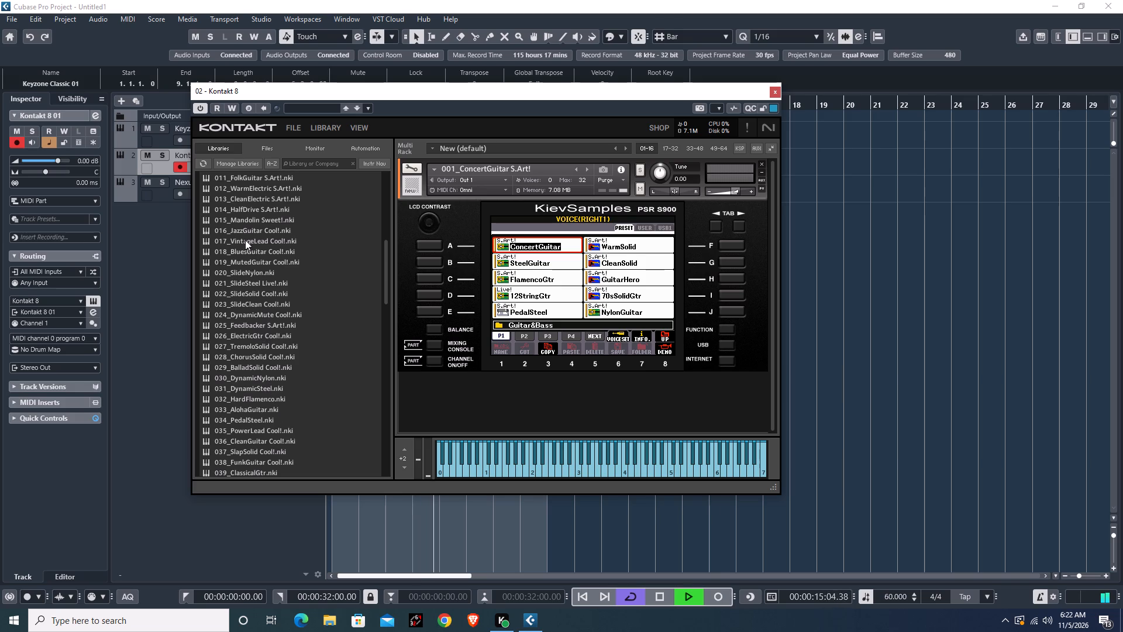
scroll(257, 427, "down", 3)
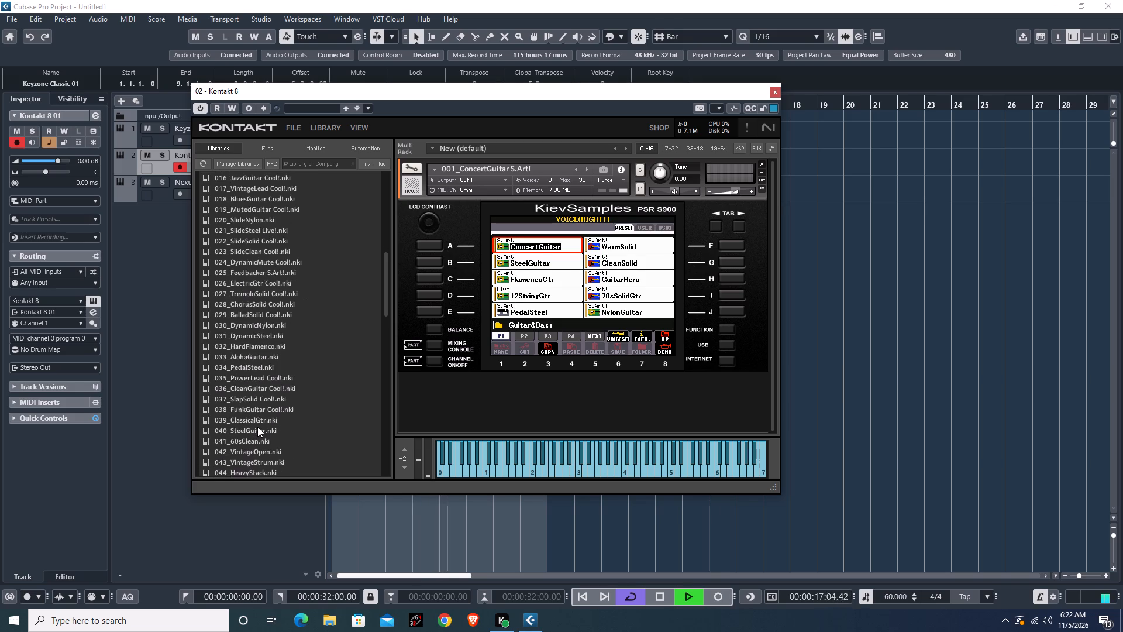
scroll(257, 427, "down", 4)
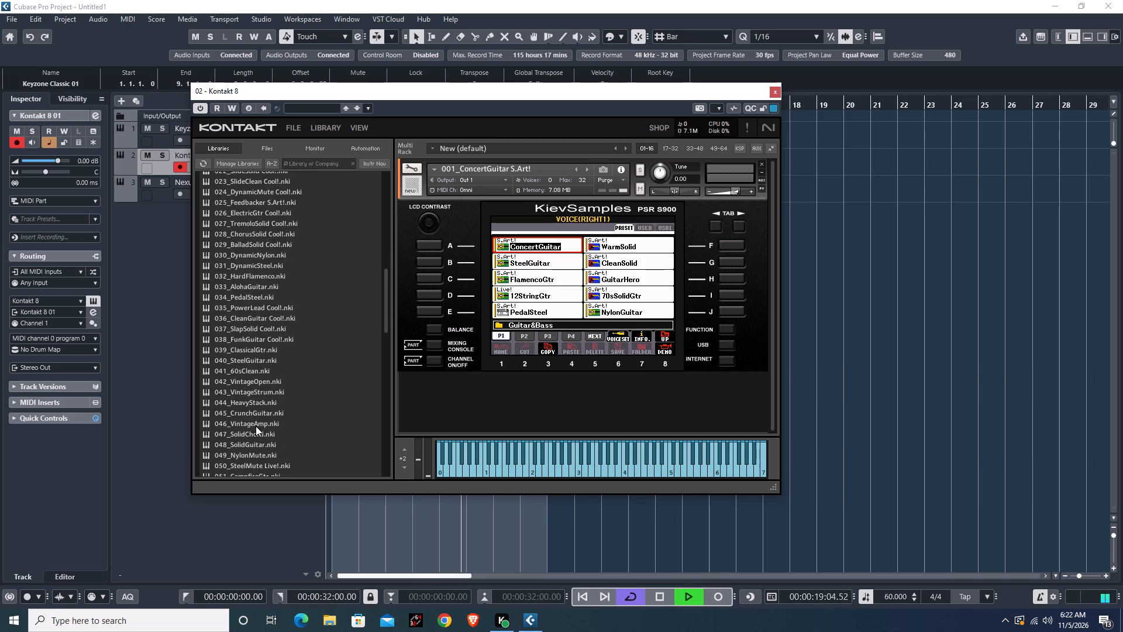
scroll(256, 426, "down", 2)
double_click(250, 419)
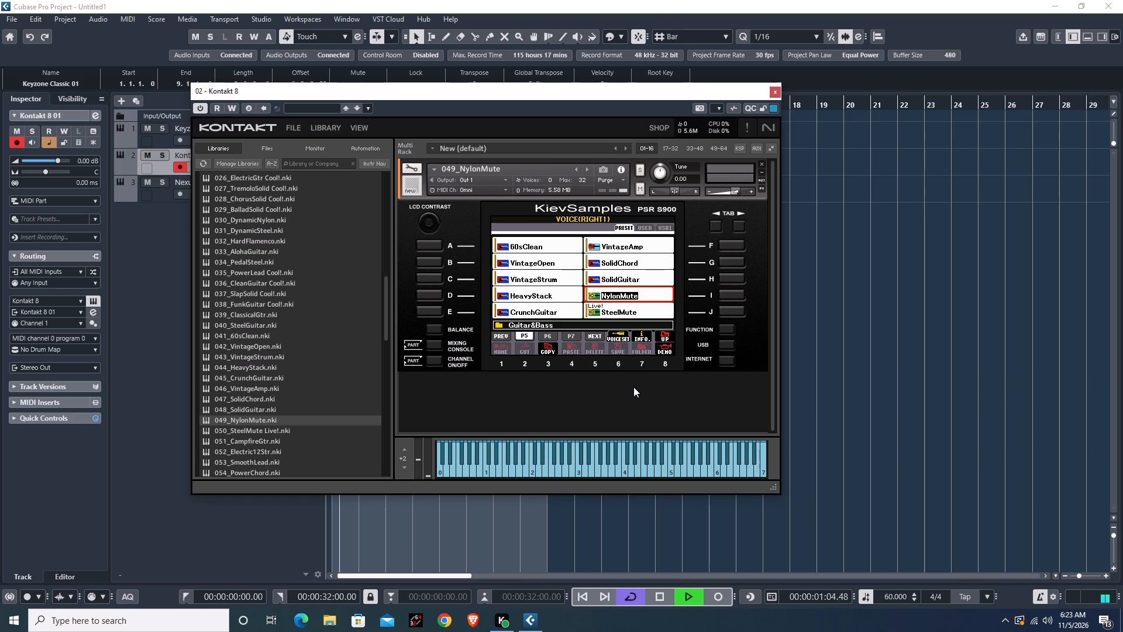
left_click(778, 90)
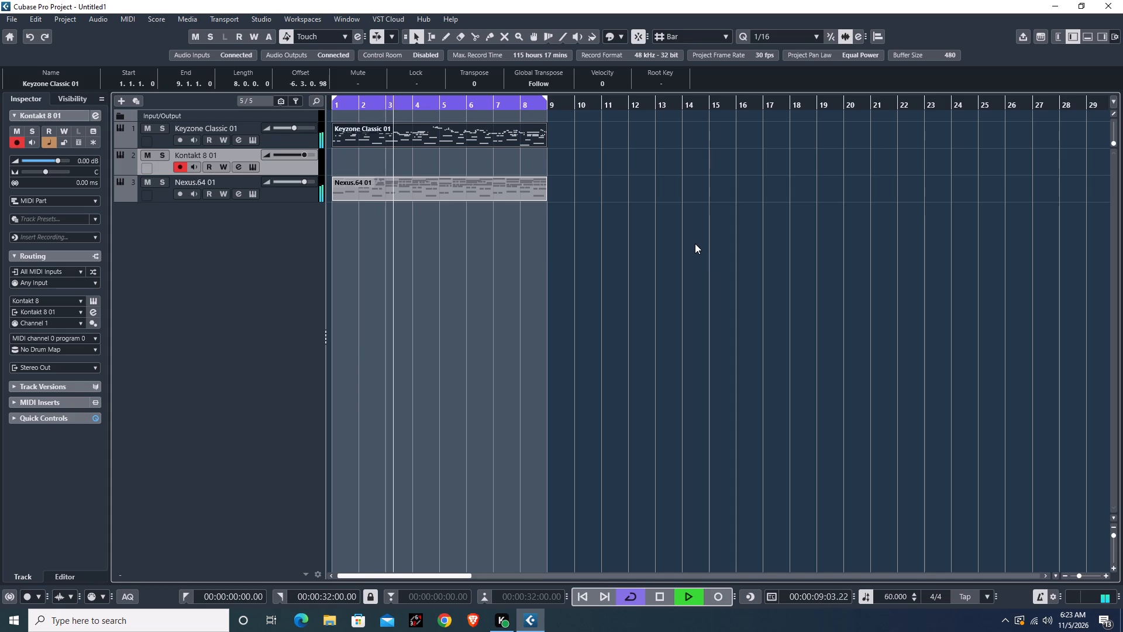
Record a muted nylon guitar part on the Kontakt 8 01 track over the eight-bar cycle and quantize it to 1/16.
key("asterisk")
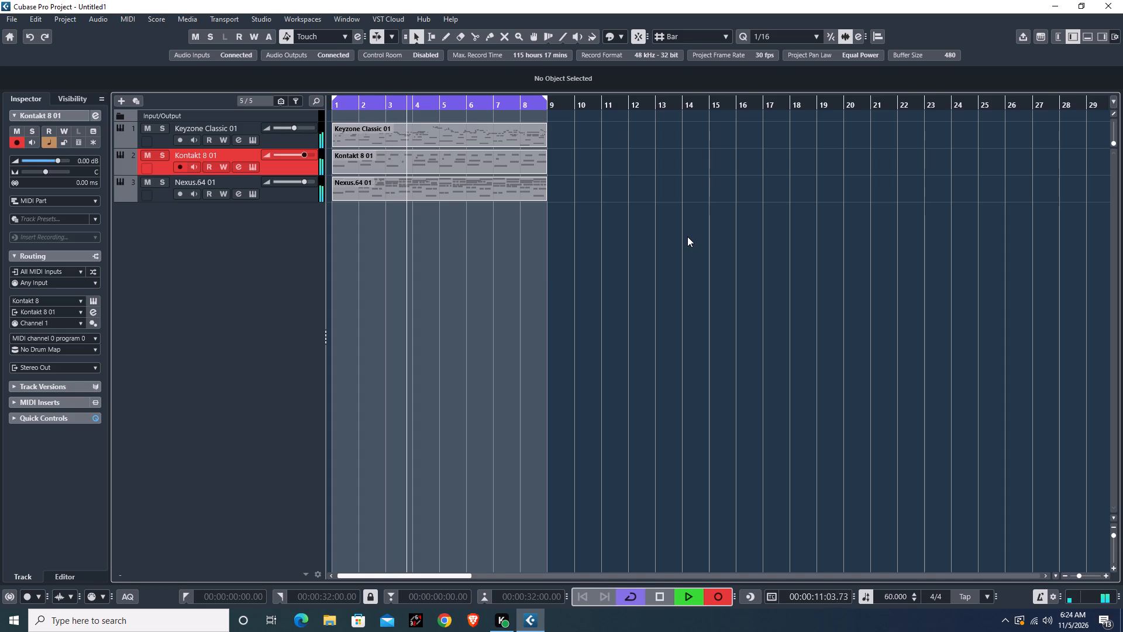
key("asterisk")
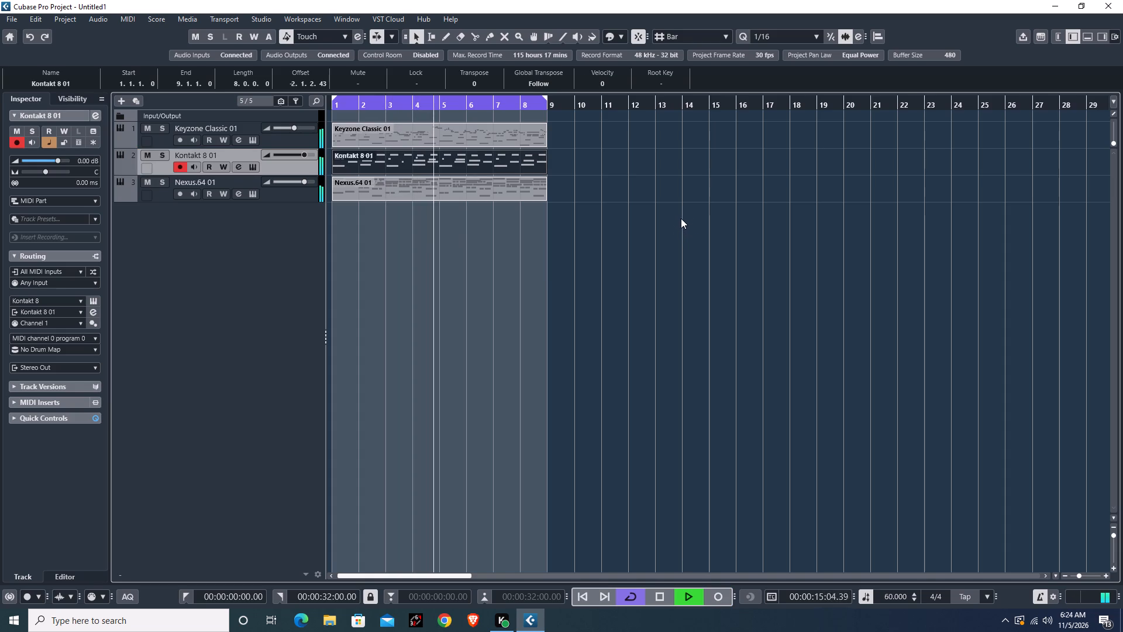
key("q")
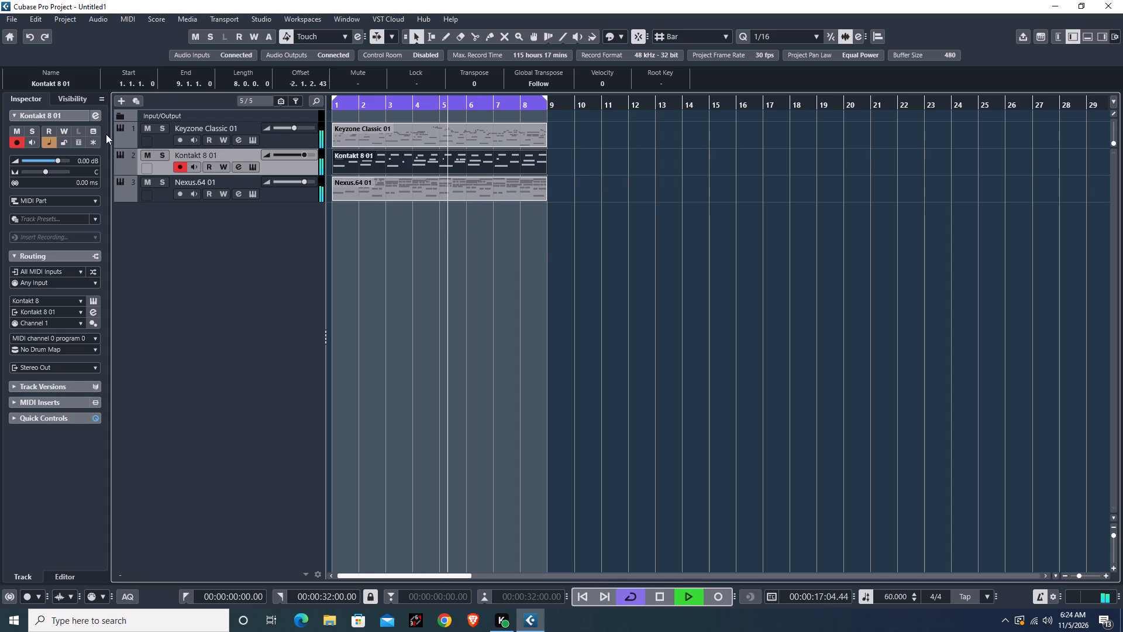
Lower the Kontakt 8 01 track's volume to about -6.7 dB.
scroll(63, 160, "down", 19)
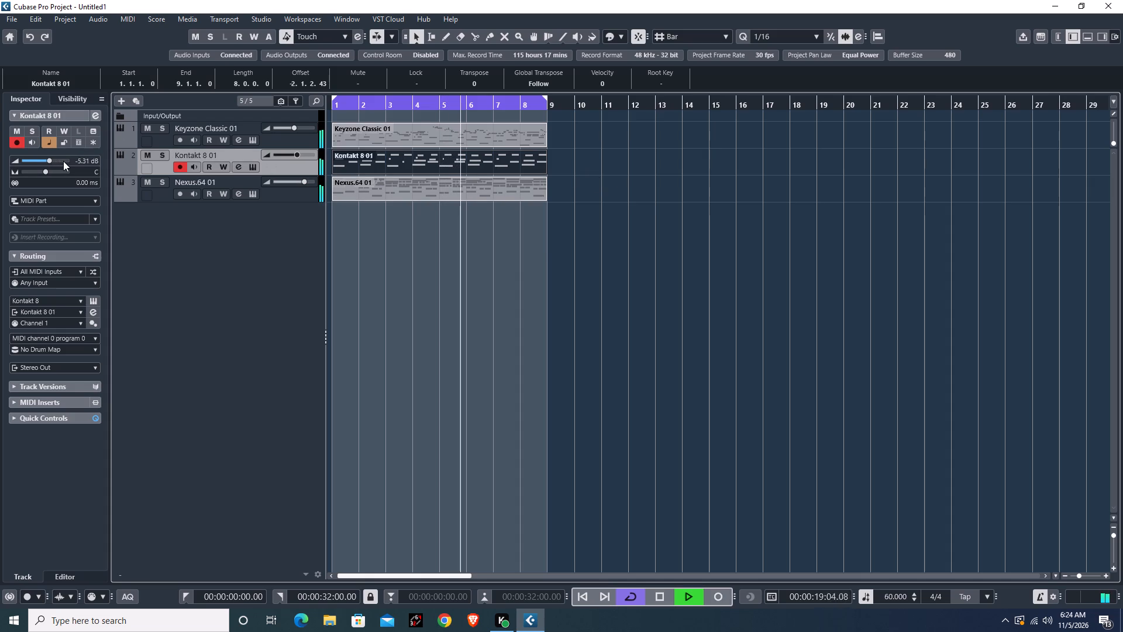
scroll(63, 161, "down", 5)
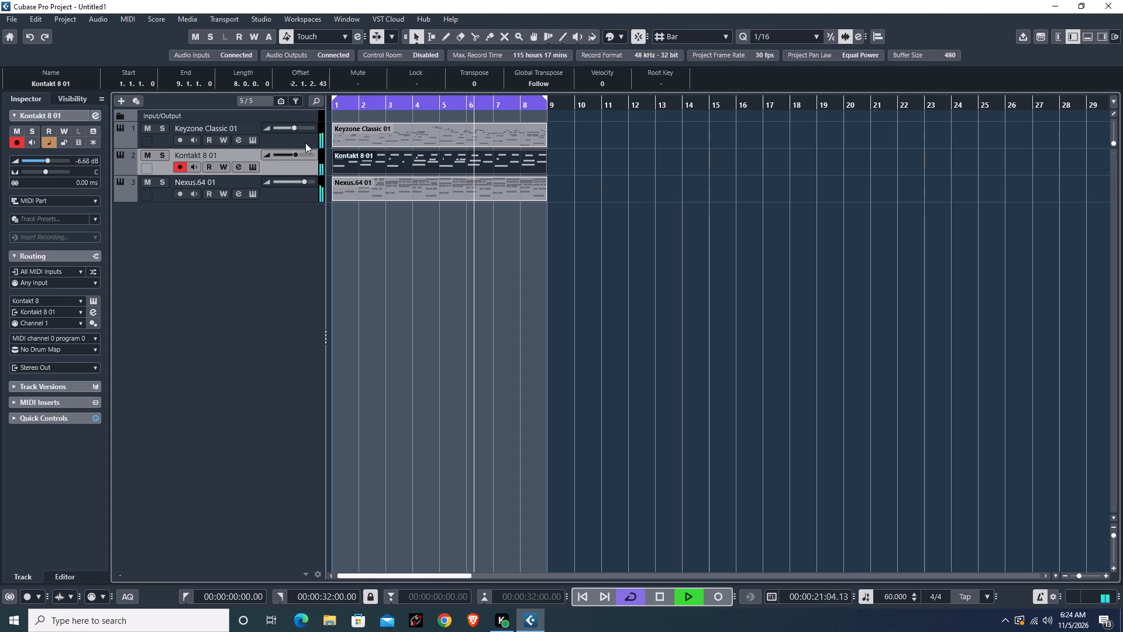
Lower the Nexus.64 01 pad track's volume to -7.00 dB.
left_click(287, 139)
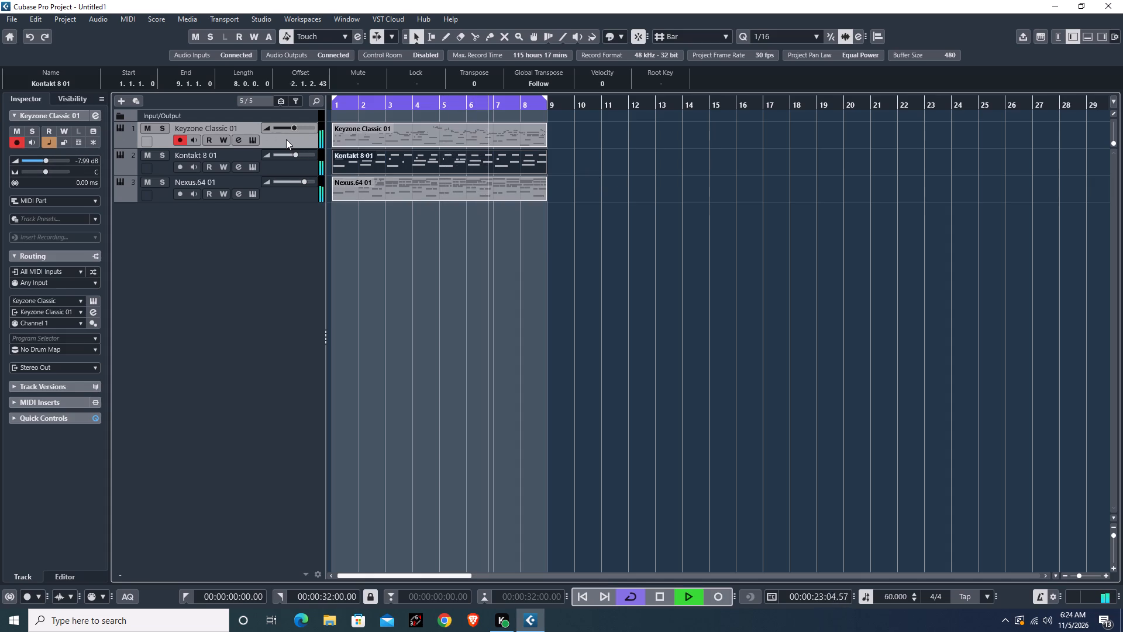
left_click(287, 195)
scroll(303, 183, "down", 10)
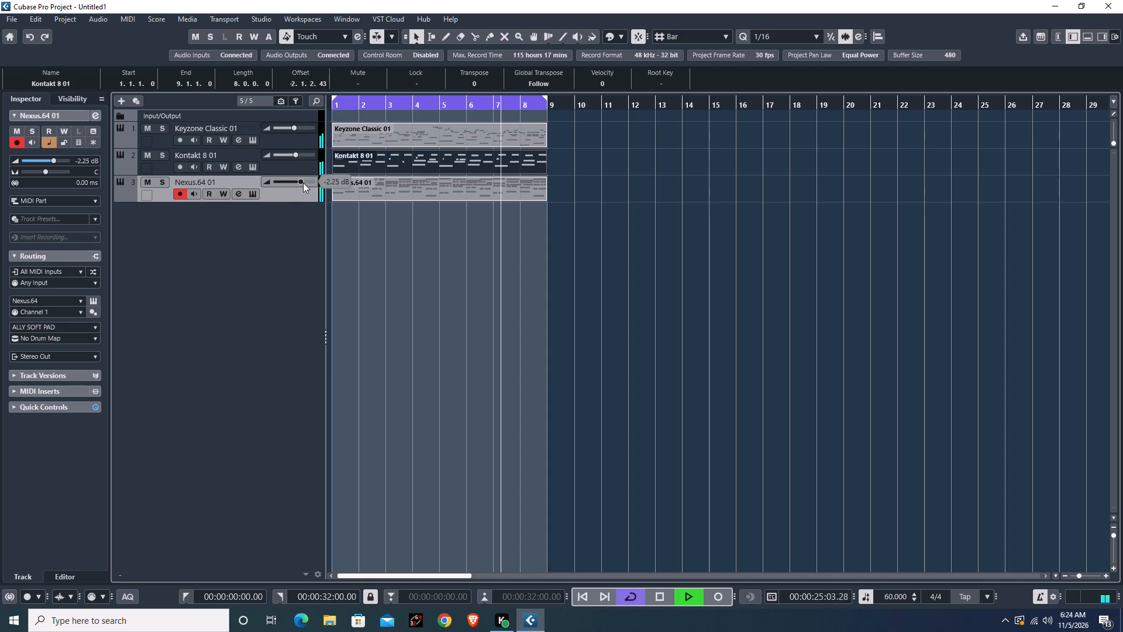
scroll(303, 183, "down", 15)
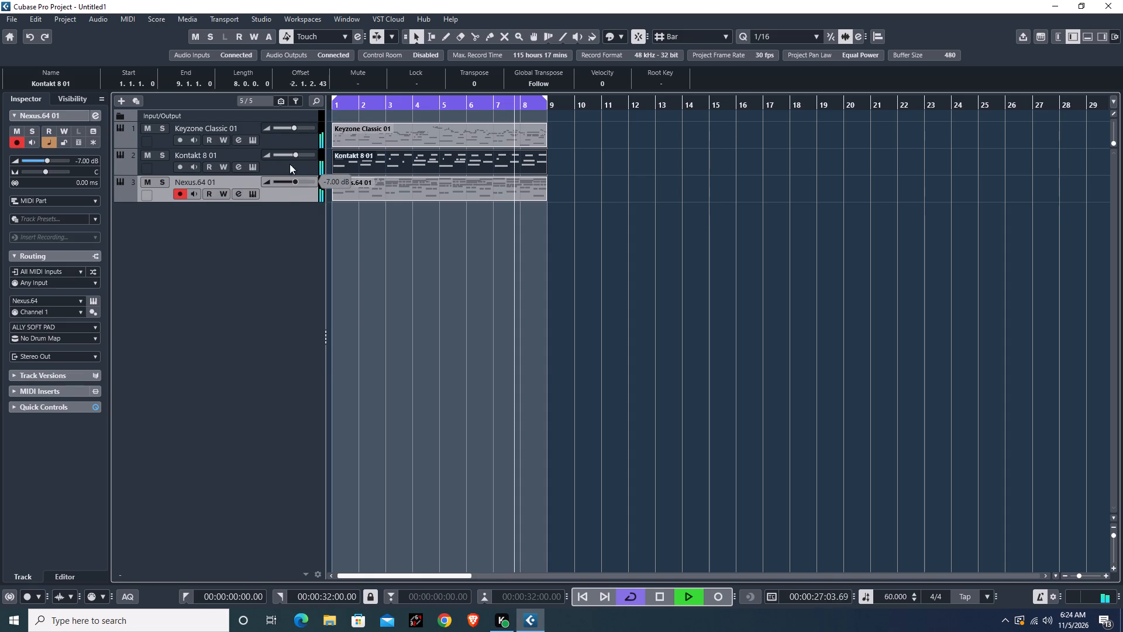
left_click(288, 163)
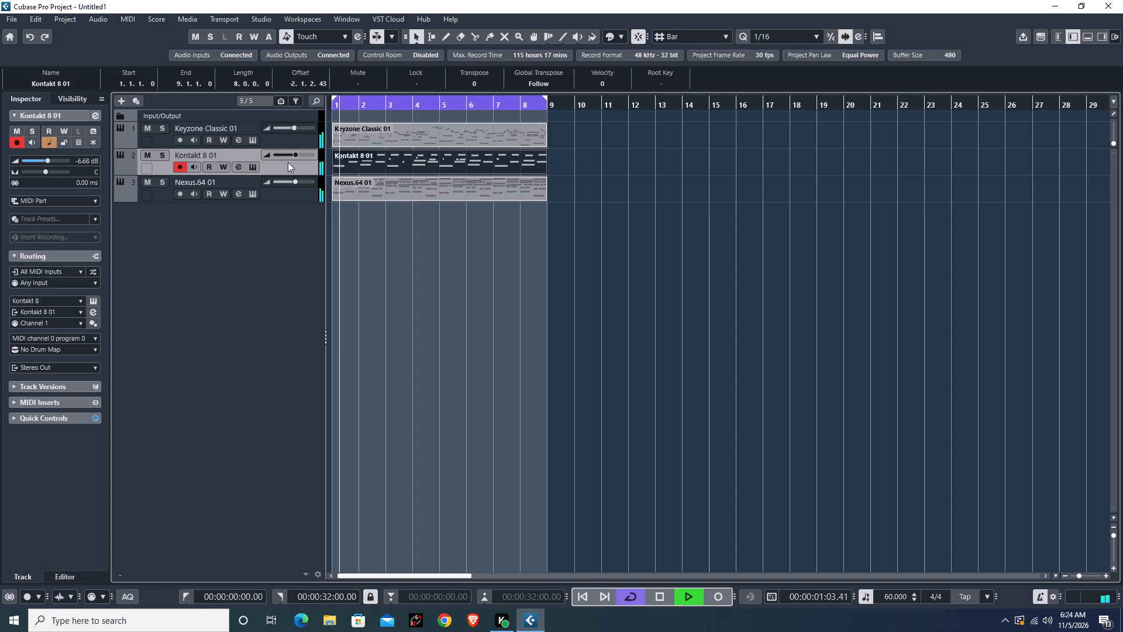
left_click(305, 197)
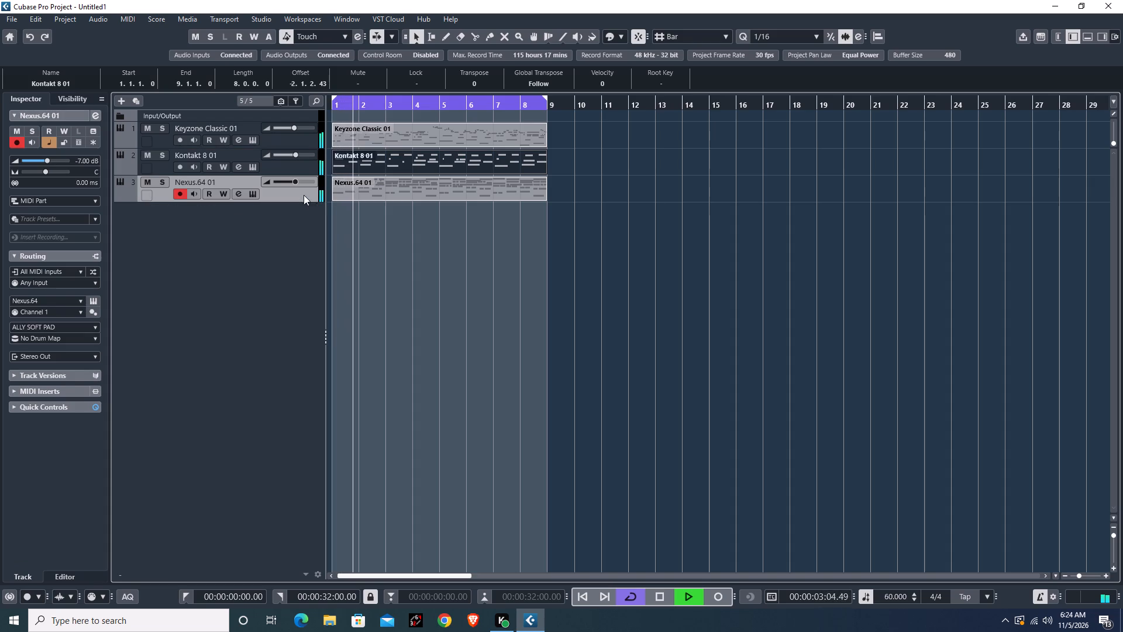
Duplicate the Kontakt 8 01 track and delete the copied part from the duplicate.
right_click(301, 165)
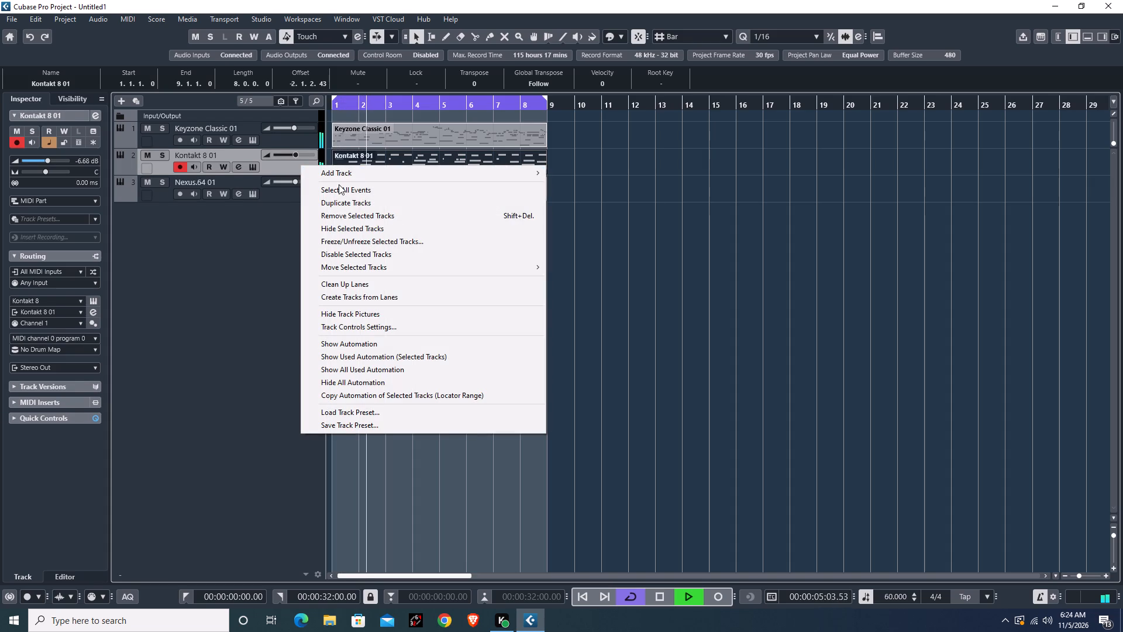
left_click(362, 204)
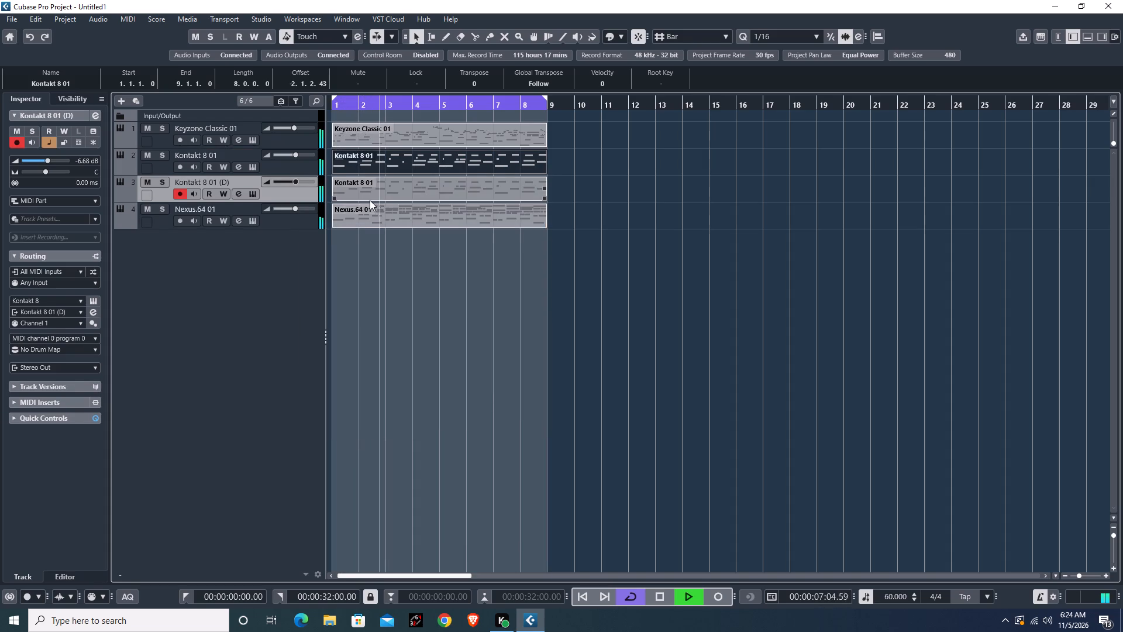
left_click(371, 187)
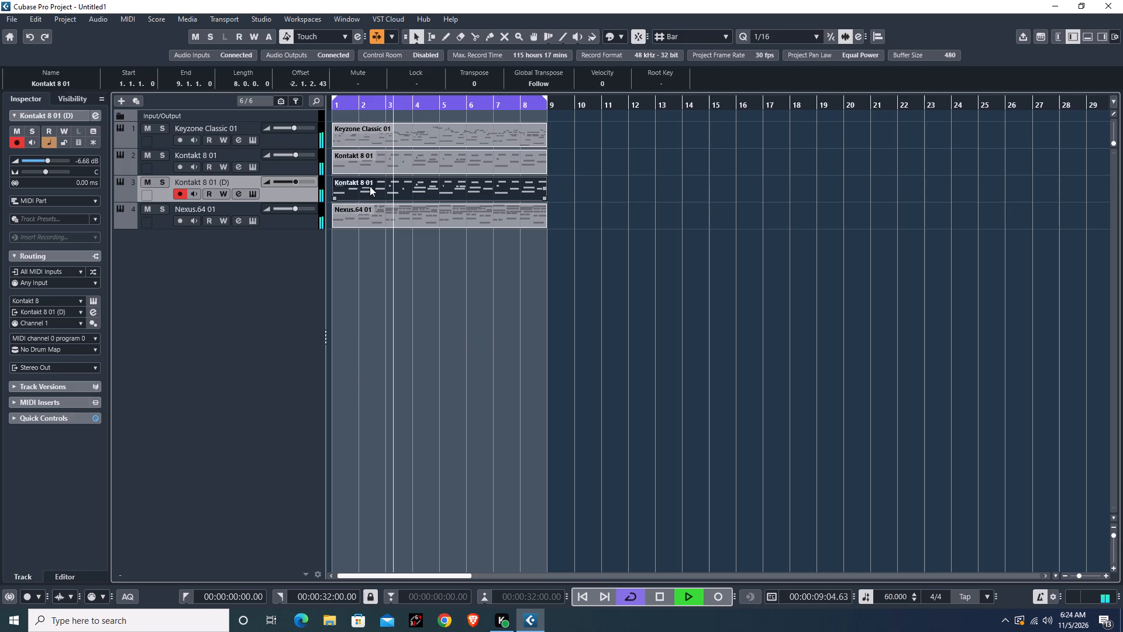
key("BackSpace")
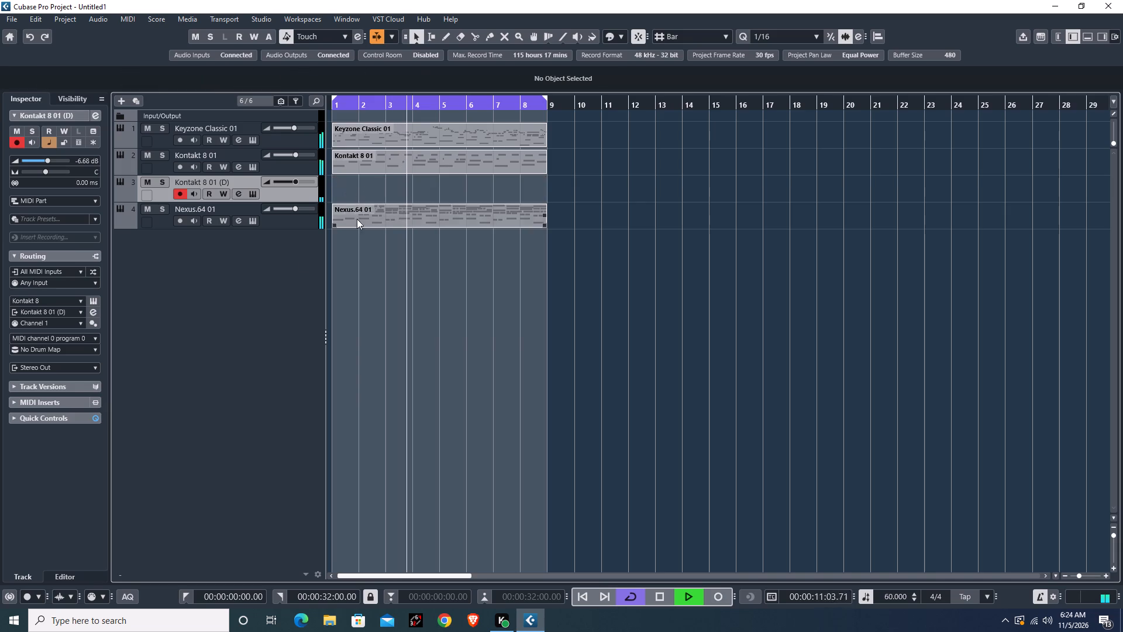
Load 016_JazzKit.nki from the YAMAHA PSR-S900 library's 013_Perc & Drum Kit folder into the duplicated track's Kontakt 8.
left_click(95, 301)
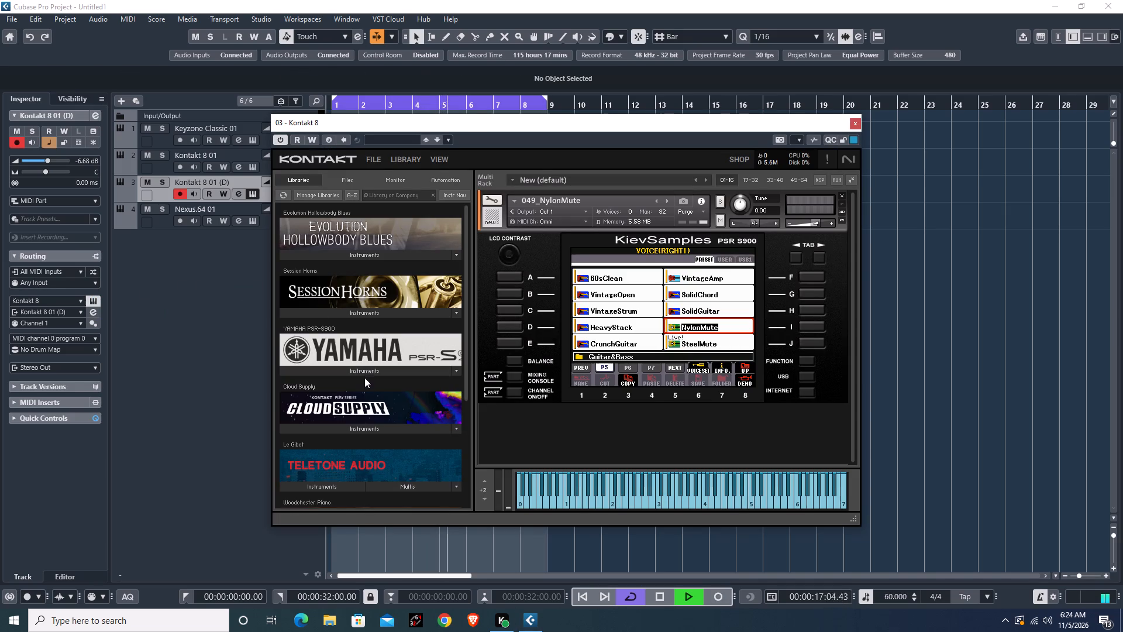
left_click(364, 373)
double_click(287, 270)
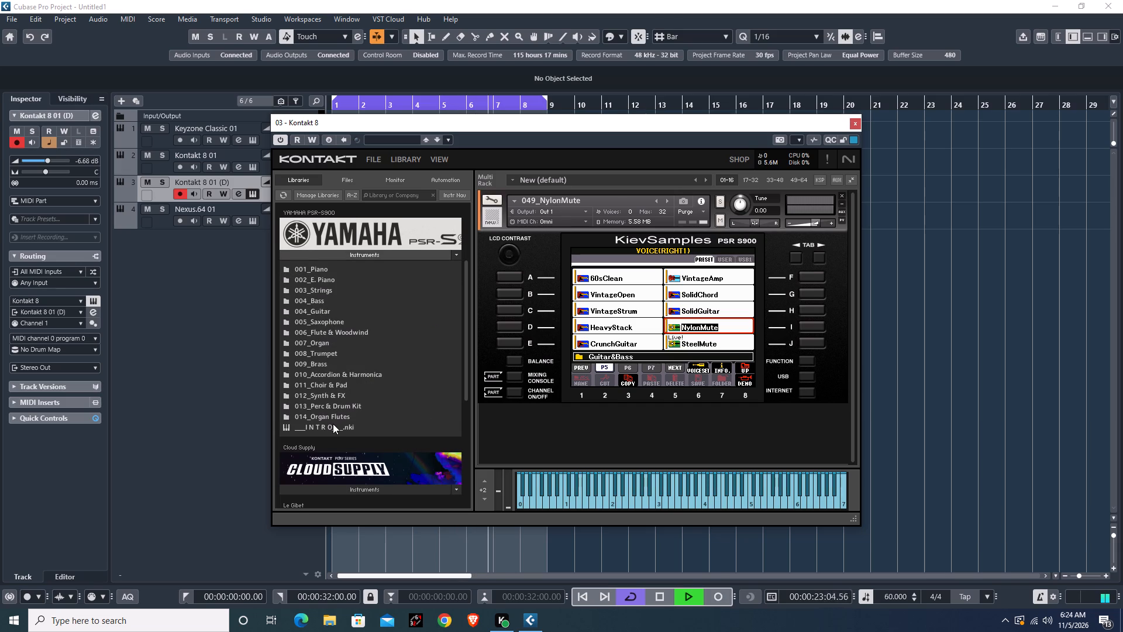
double_click(336, 405)
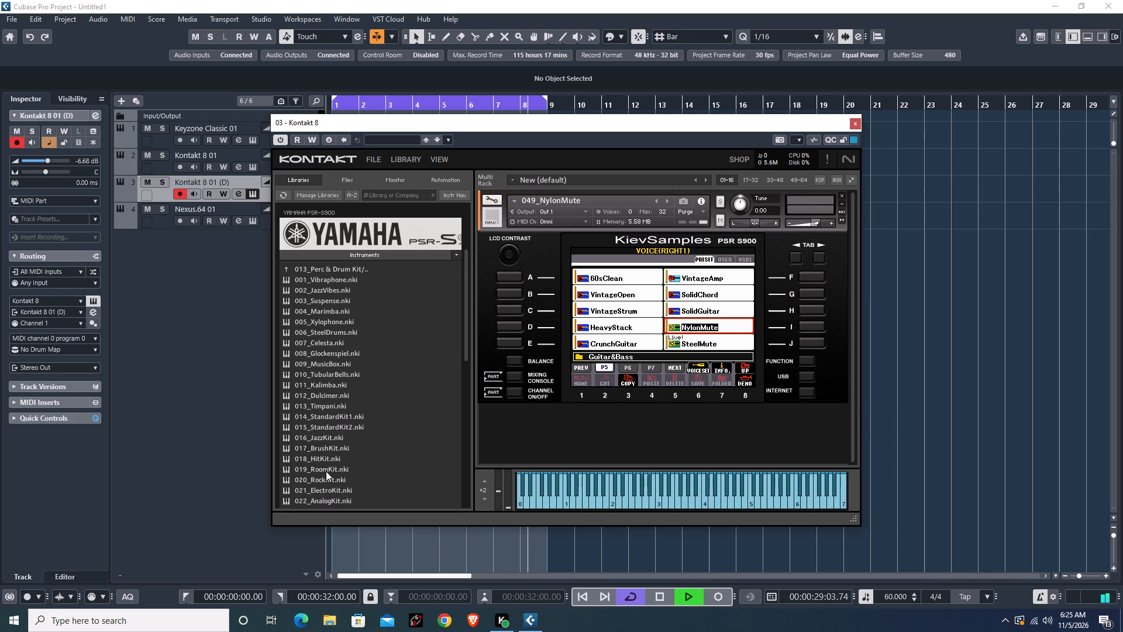
double_click(332, 437)
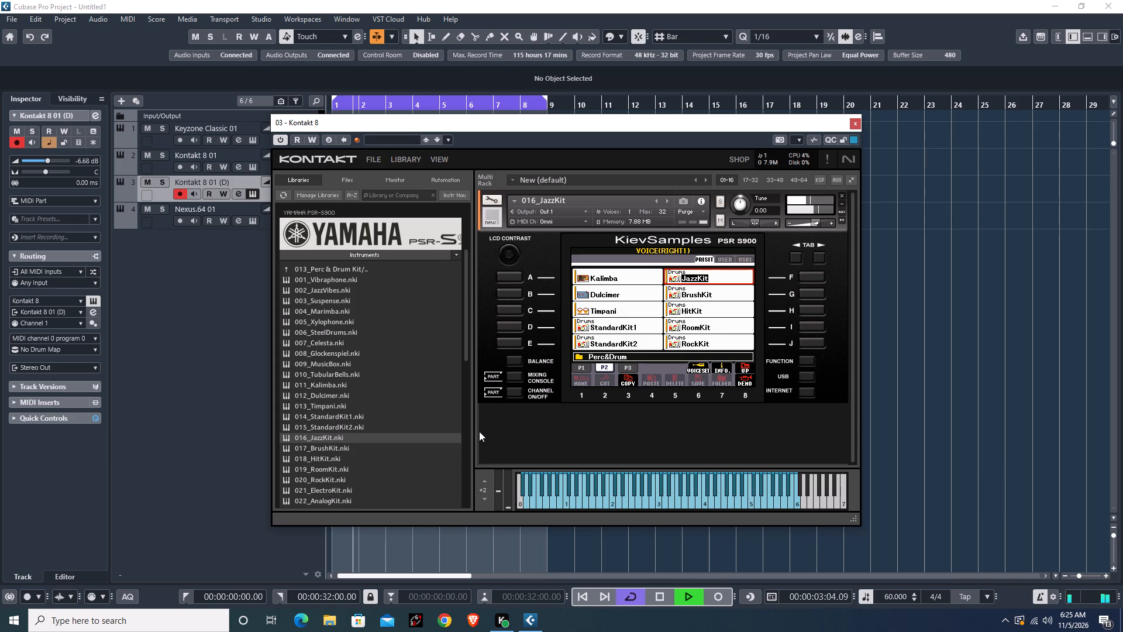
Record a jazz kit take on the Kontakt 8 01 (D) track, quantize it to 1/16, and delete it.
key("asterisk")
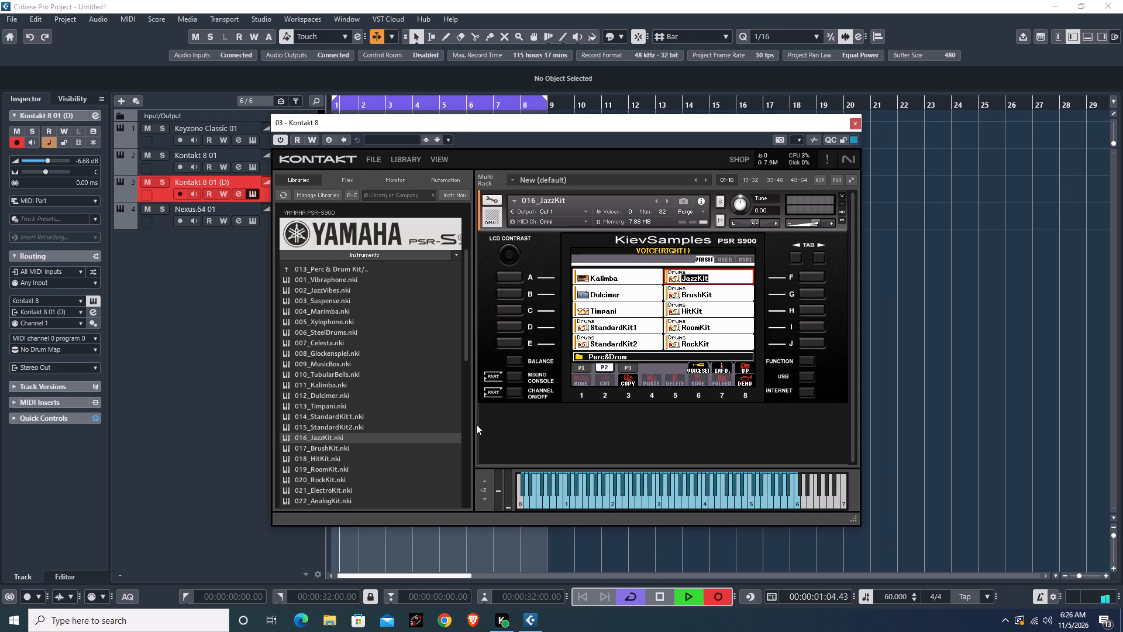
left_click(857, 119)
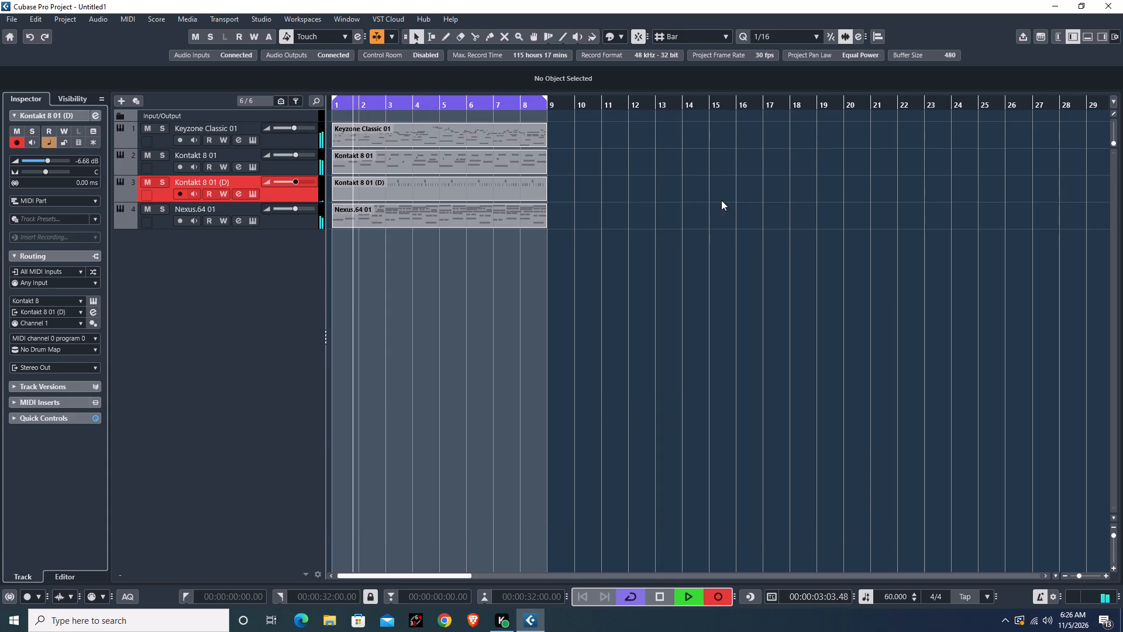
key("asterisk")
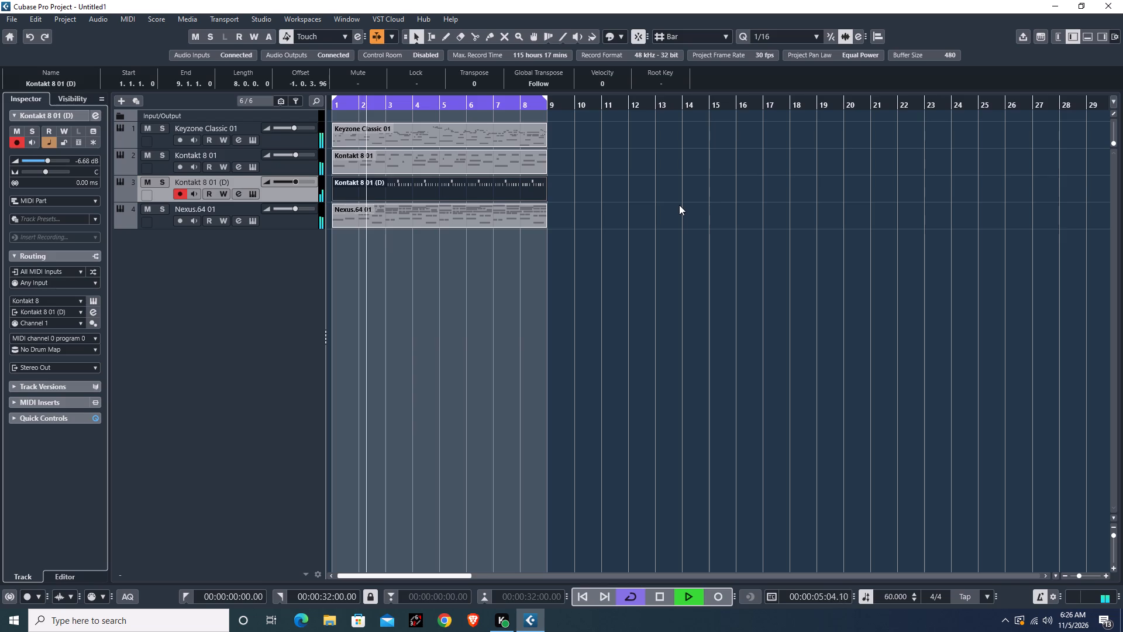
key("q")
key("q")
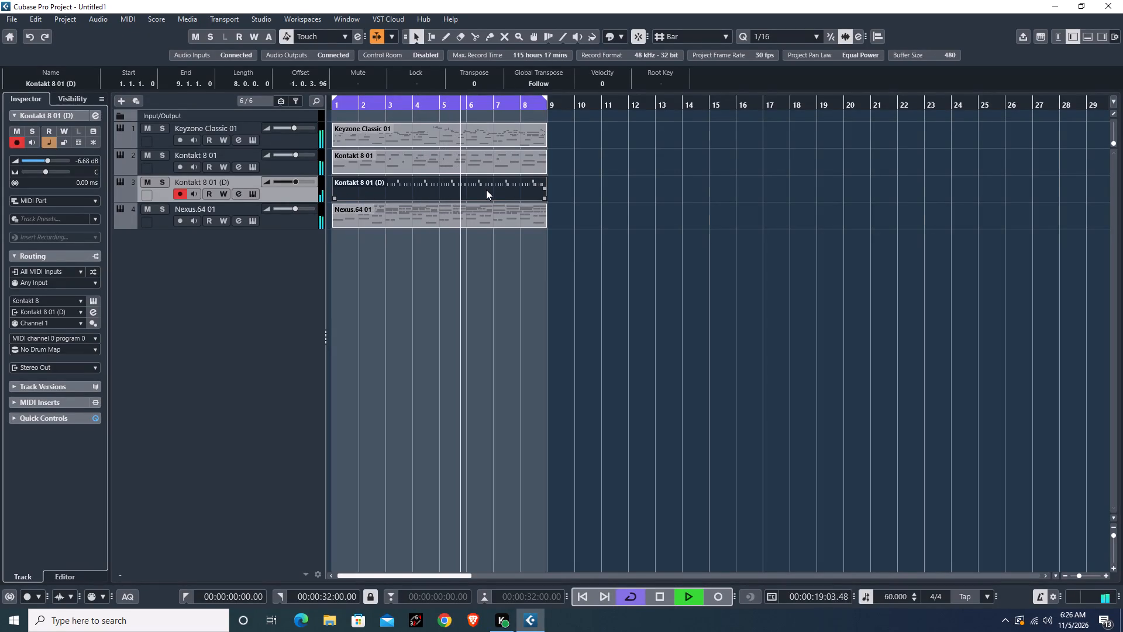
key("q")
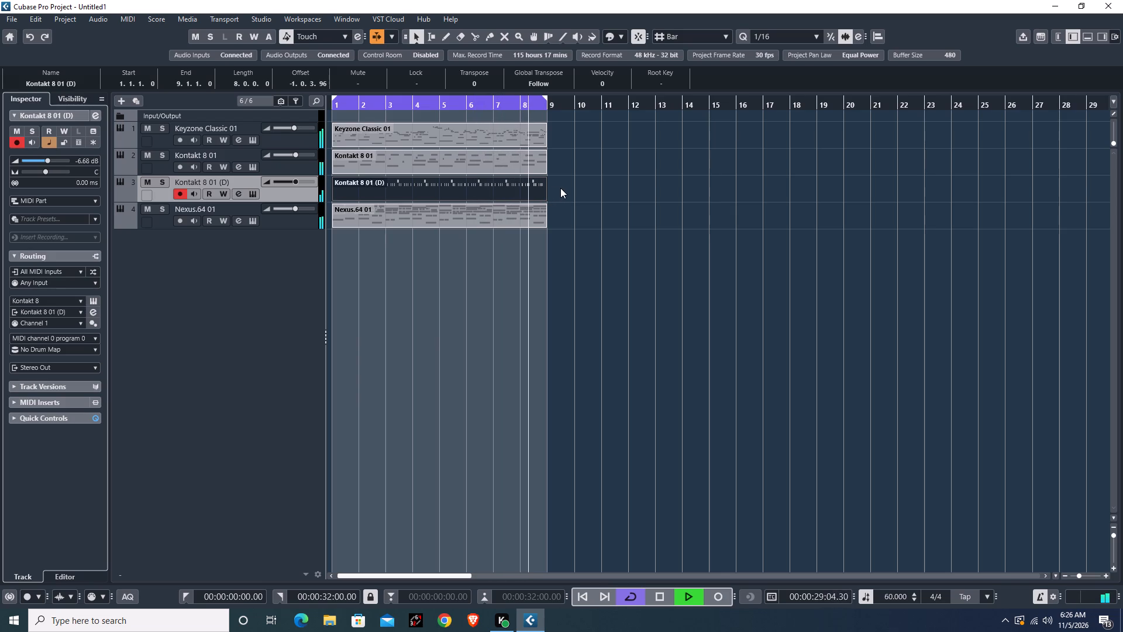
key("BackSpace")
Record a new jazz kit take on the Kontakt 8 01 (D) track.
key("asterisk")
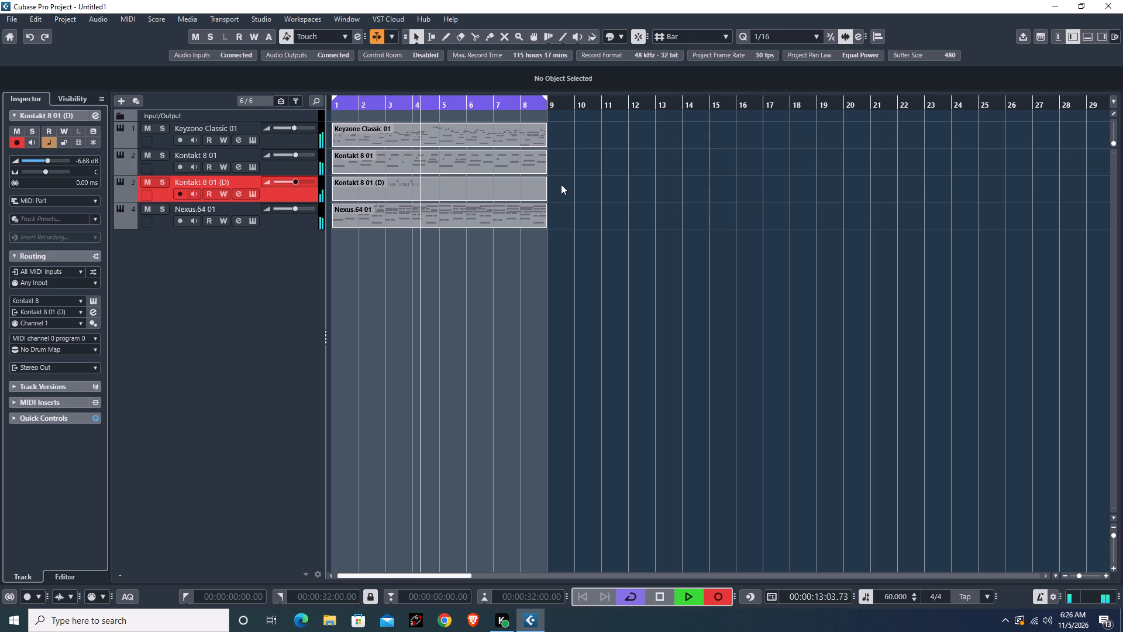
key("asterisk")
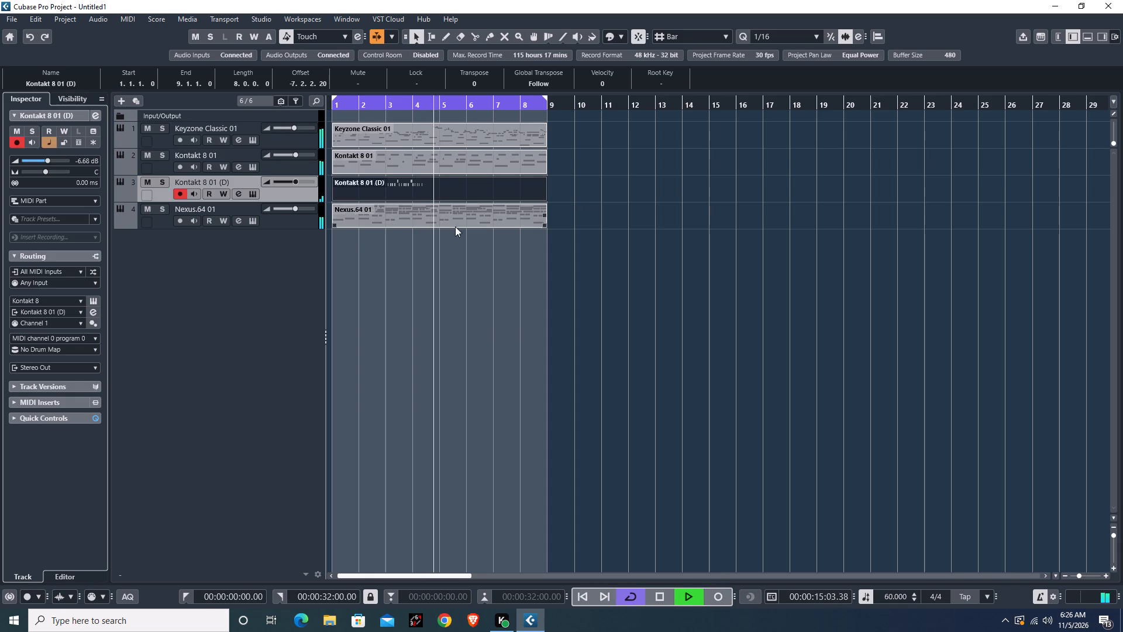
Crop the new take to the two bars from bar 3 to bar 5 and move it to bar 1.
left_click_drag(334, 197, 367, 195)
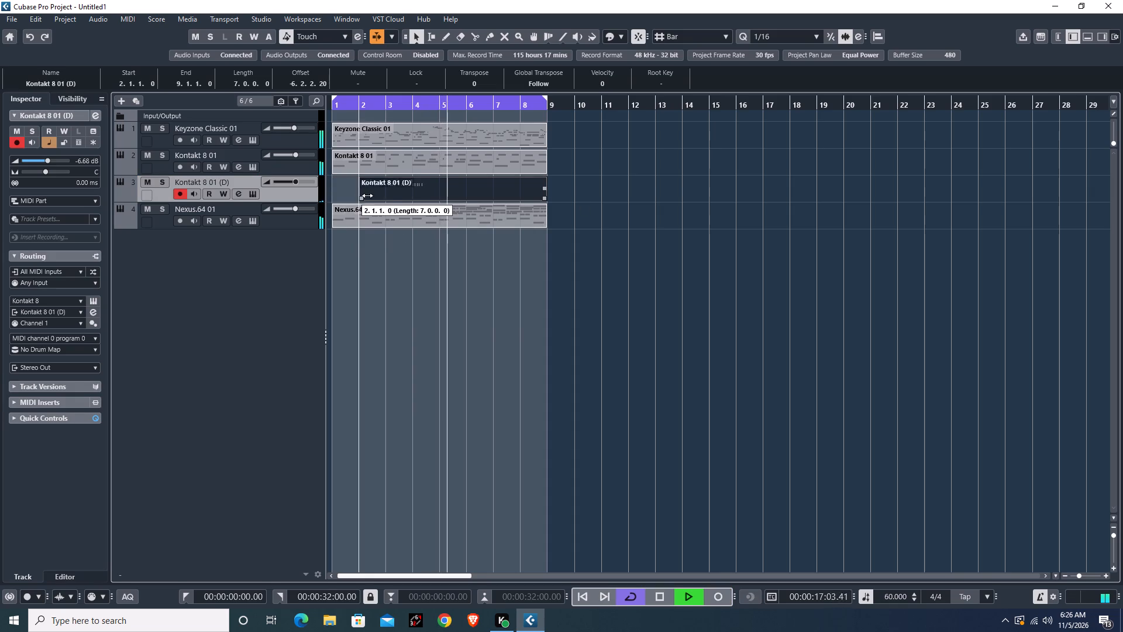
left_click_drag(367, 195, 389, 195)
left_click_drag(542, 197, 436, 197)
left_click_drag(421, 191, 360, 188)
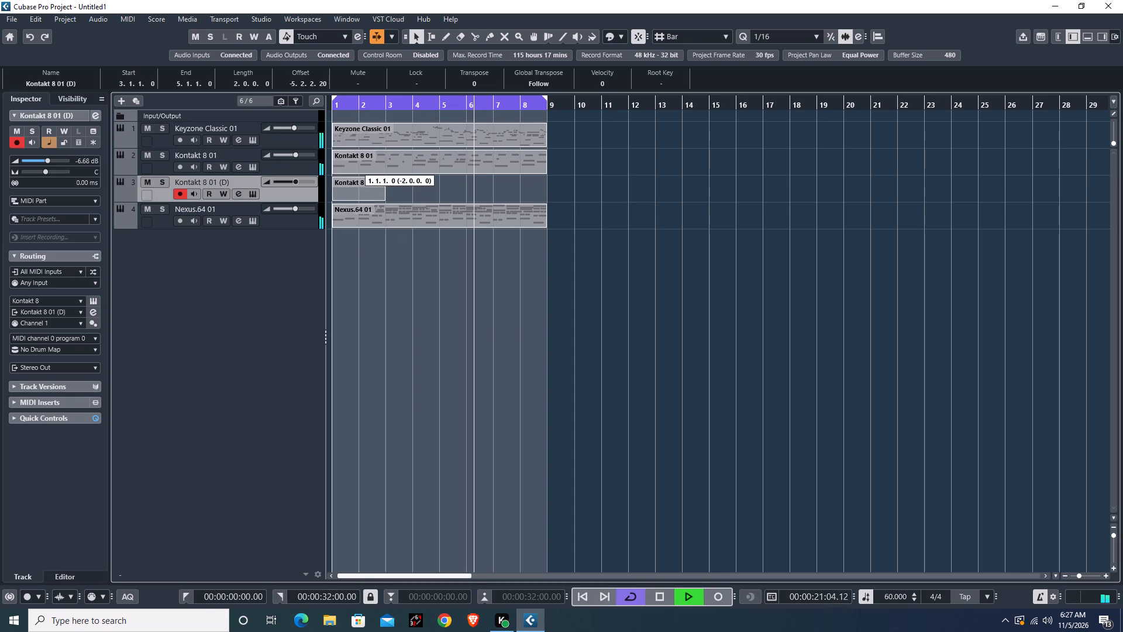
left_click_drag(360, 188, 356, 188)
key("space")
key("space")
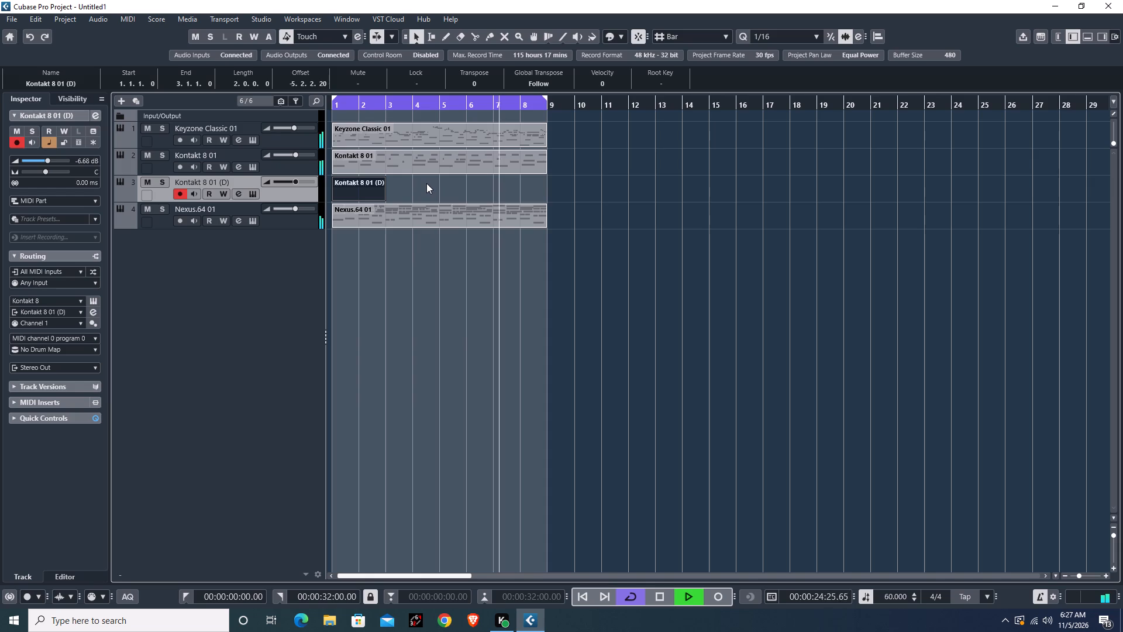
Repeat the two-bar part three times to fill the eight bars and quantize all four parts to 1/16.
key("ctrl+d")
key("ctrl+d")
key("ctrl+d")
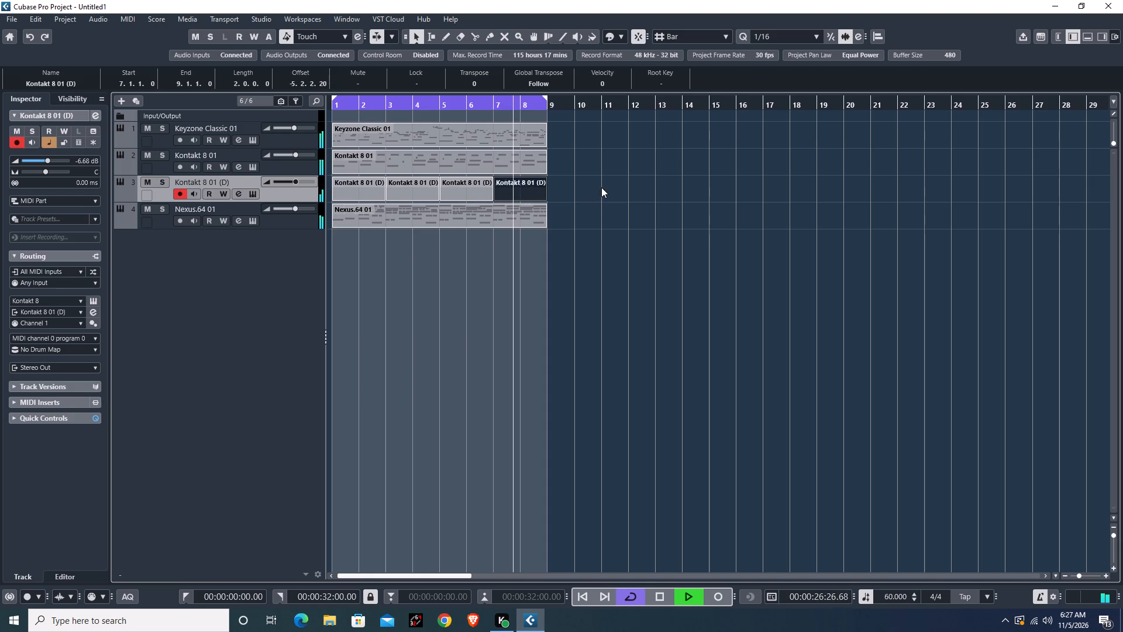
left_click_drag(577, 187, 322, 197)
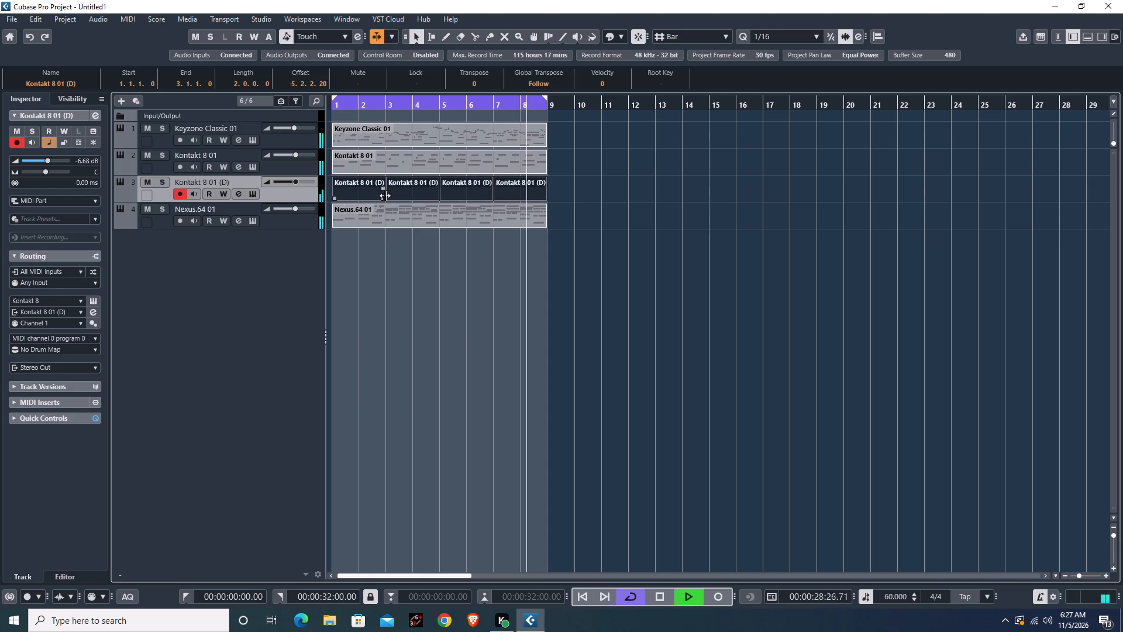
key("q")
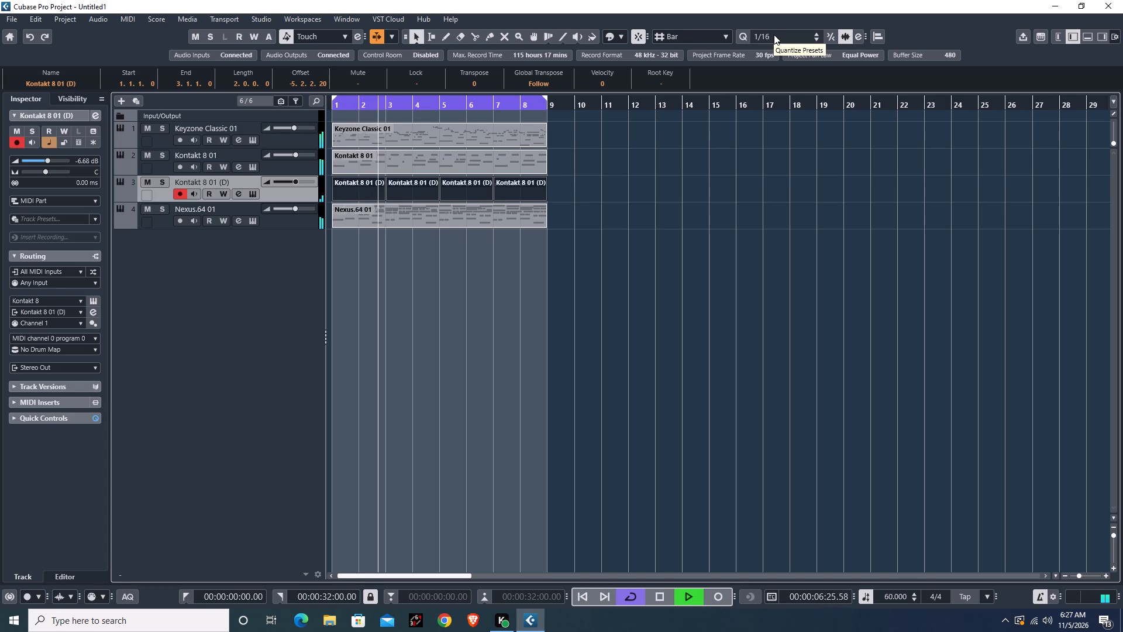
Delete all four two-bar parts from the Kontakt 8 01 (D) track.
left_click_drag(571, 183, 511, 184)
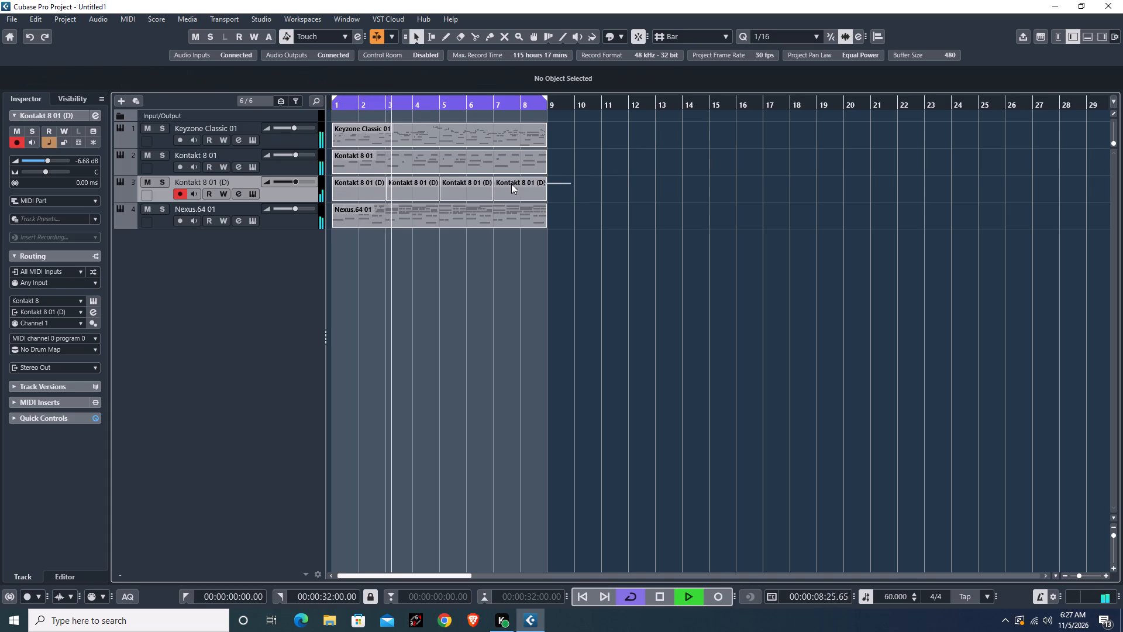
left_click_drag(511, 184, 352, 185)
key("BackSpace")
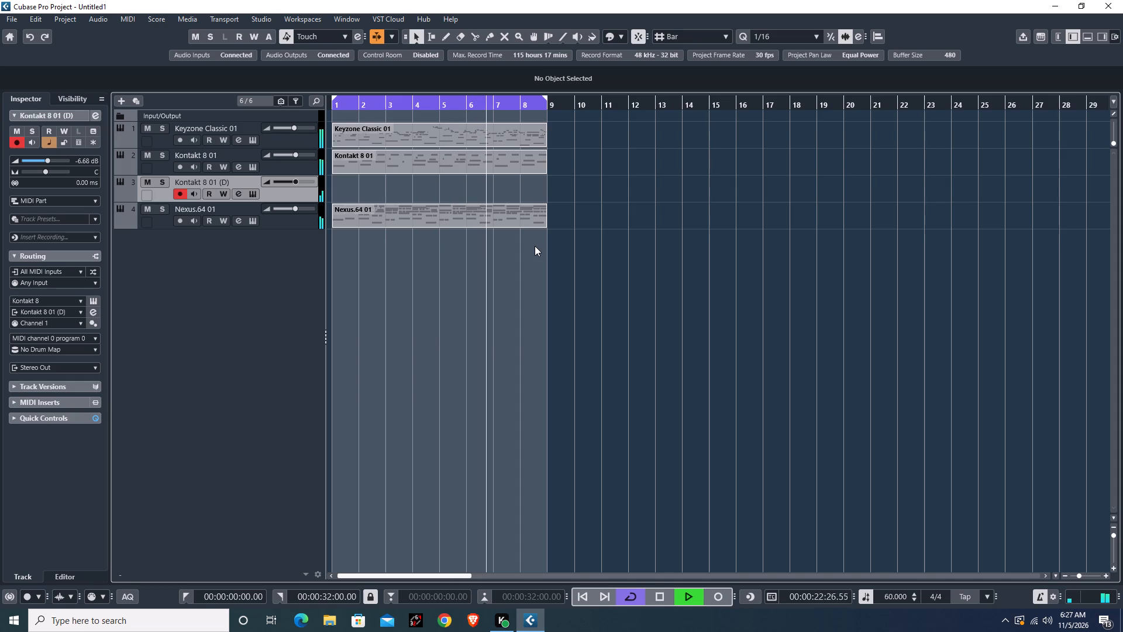
Record another jazz kit take on the Kontakt 8 01 (D) track over the cycle and quantize it to 1/16.
key("asterisk")
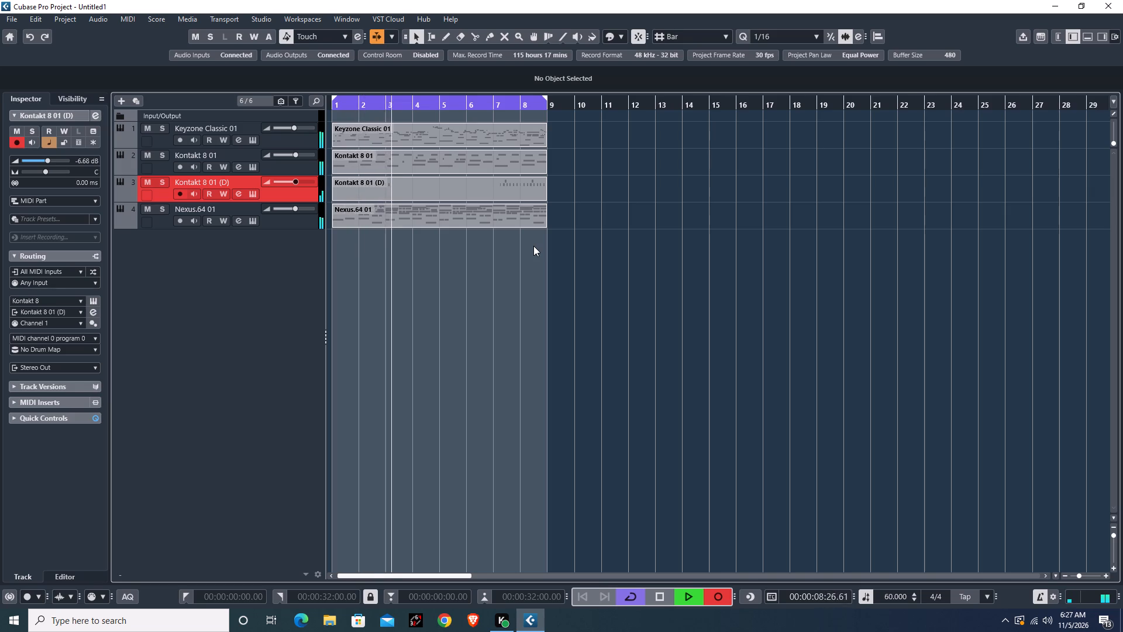
key("asterisk")
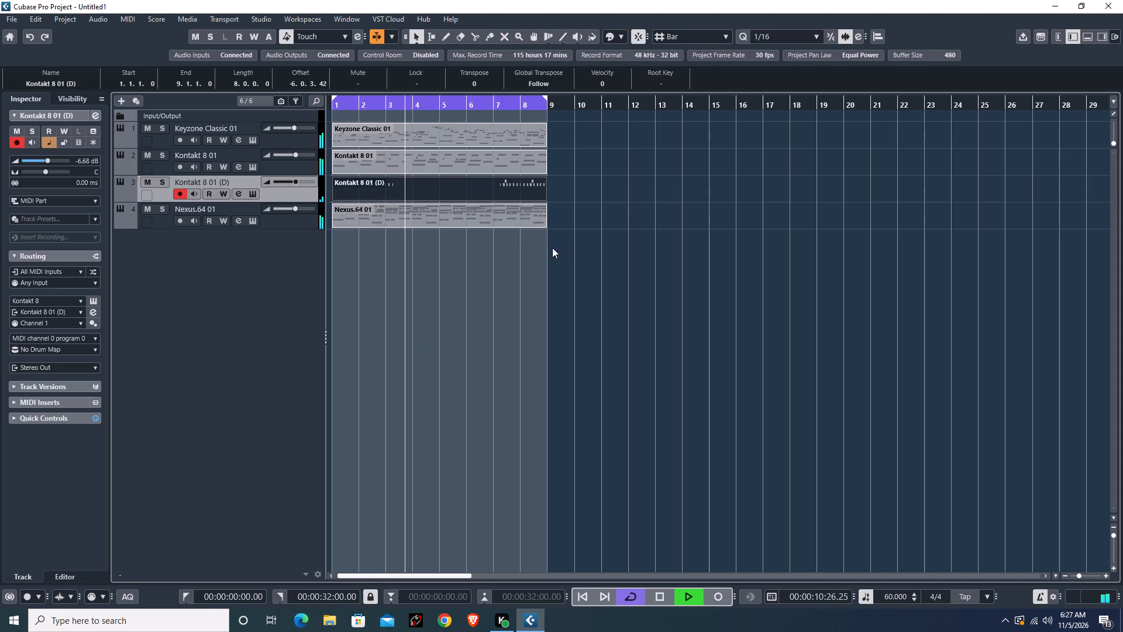
key("q")
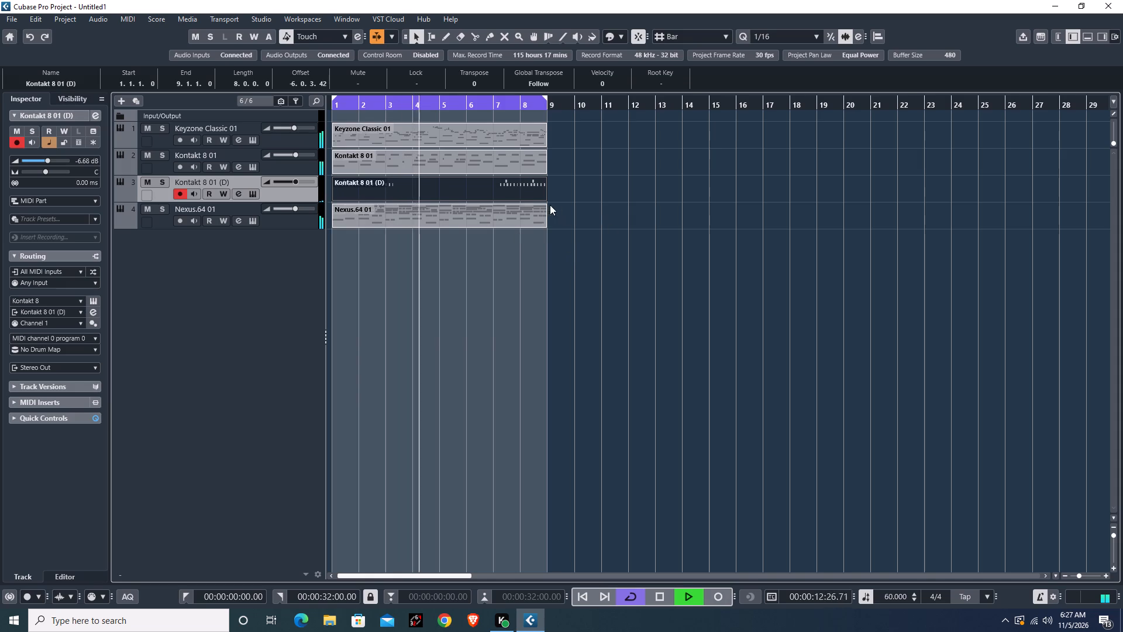
Shorten the take to bars 1–2 and repeat it three times to fill the eight-bar cycle.
left_click_drag(544, 198, 394, 204)
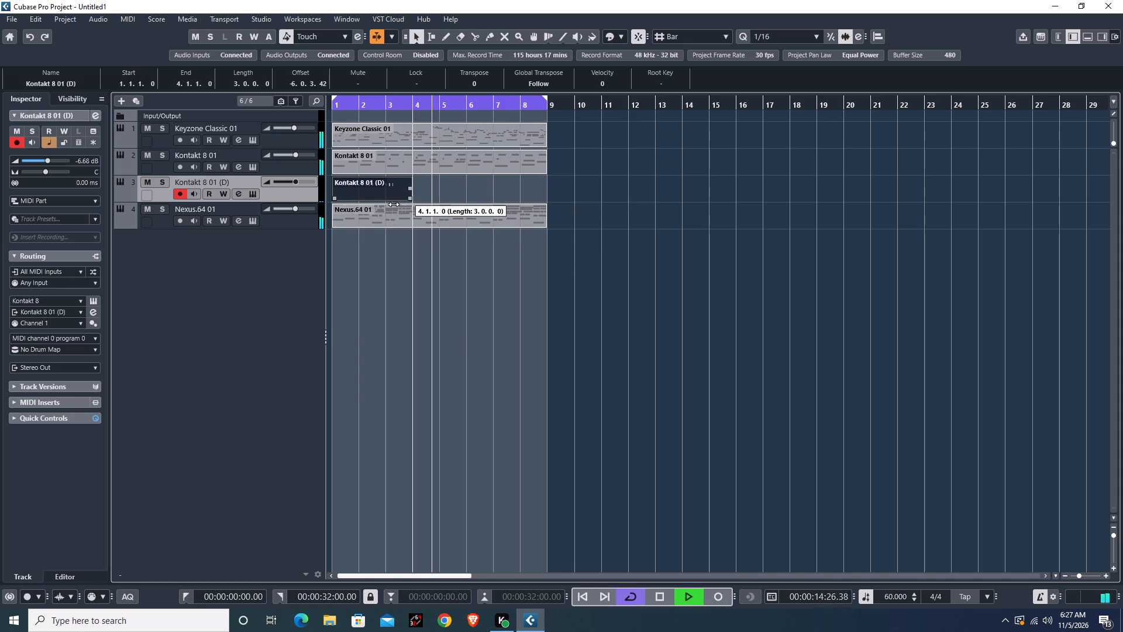
left_click_drag(394, 204, 383, 207)
key("ctrl+d")
key("ctrl+d")
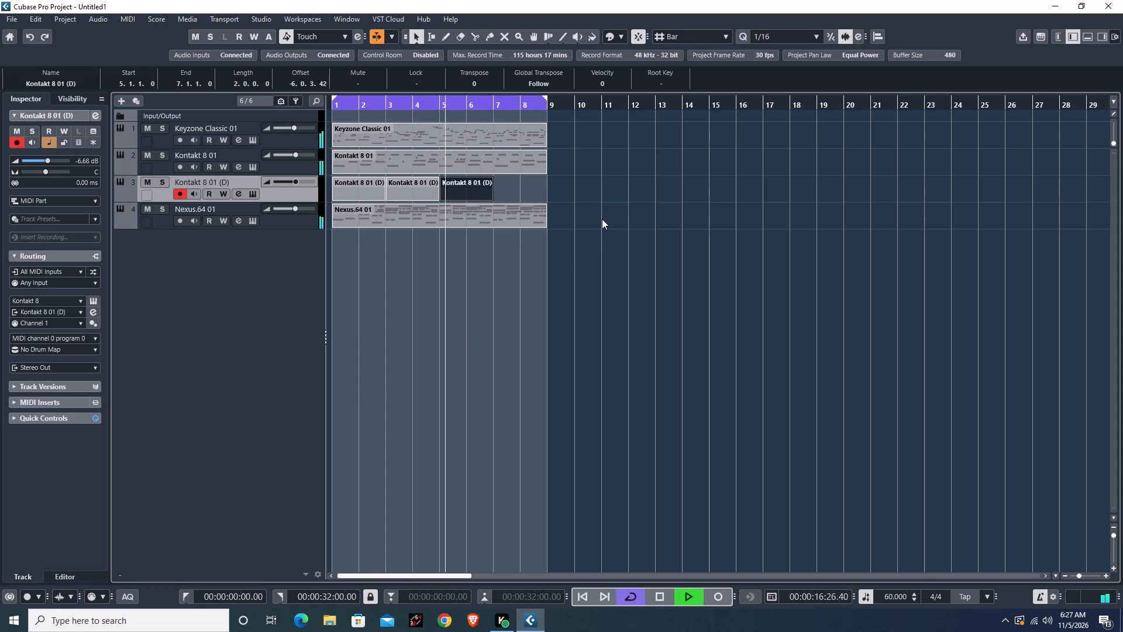
key("ctrl+d")
Bounce the four two-bar jazz kit parts into a single eight-bar MIDI part.
left_click_drag(571, 183, 315, 181)
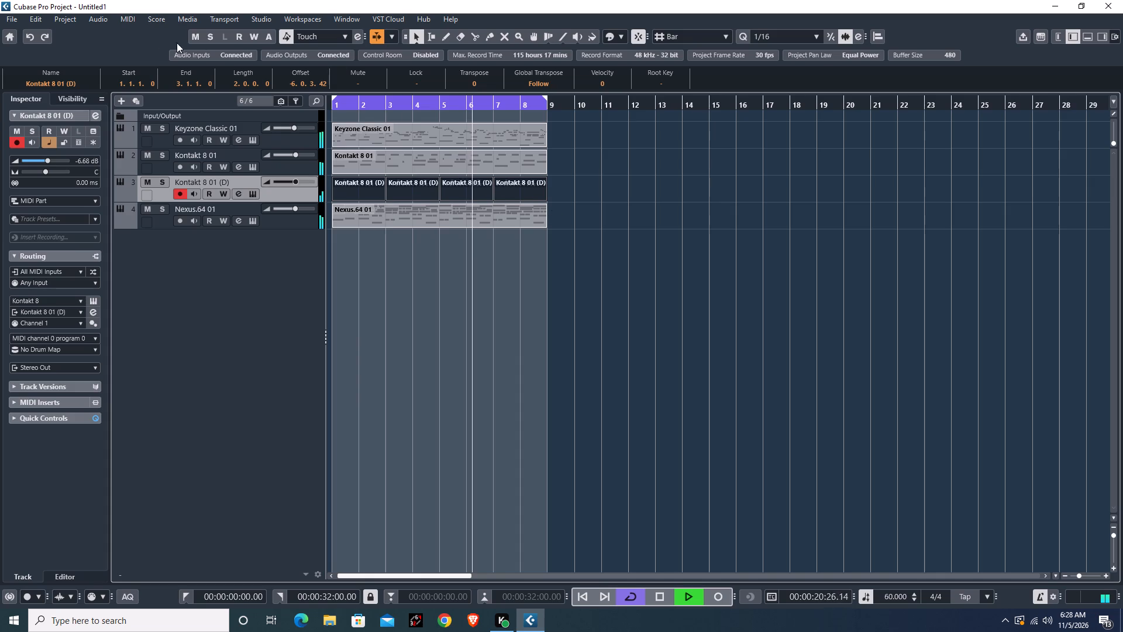
left_click(123, 18)
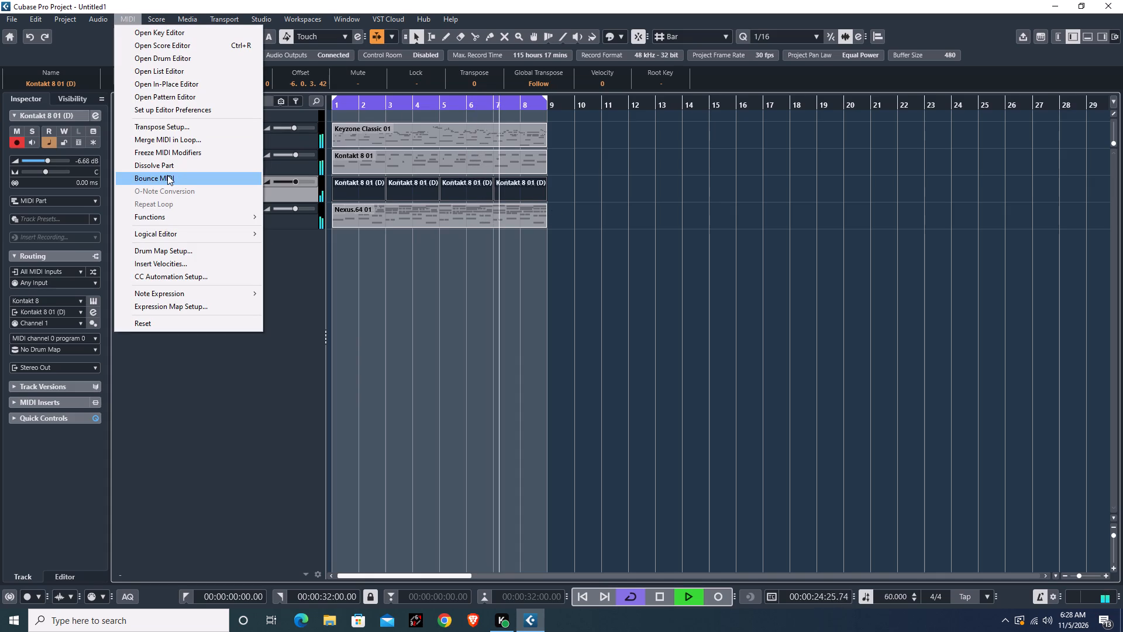
left_click(167, 175)
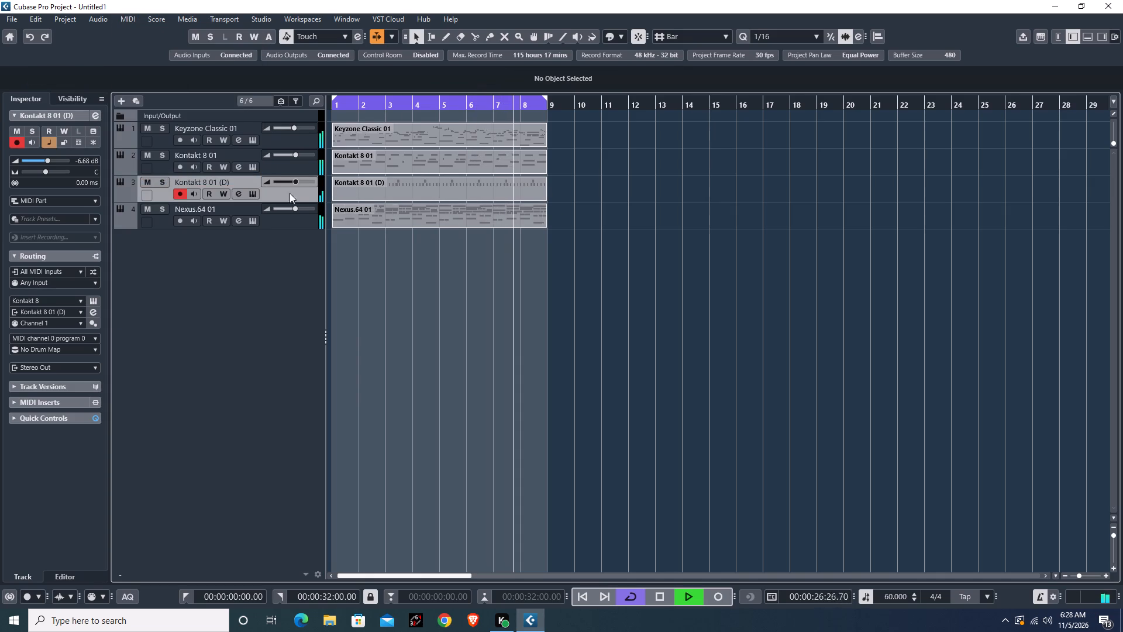
Duplicate the Kontakt 8 01 (D) jazz kit track and delete the copied part from the duplicate.
right_click(304, 191)
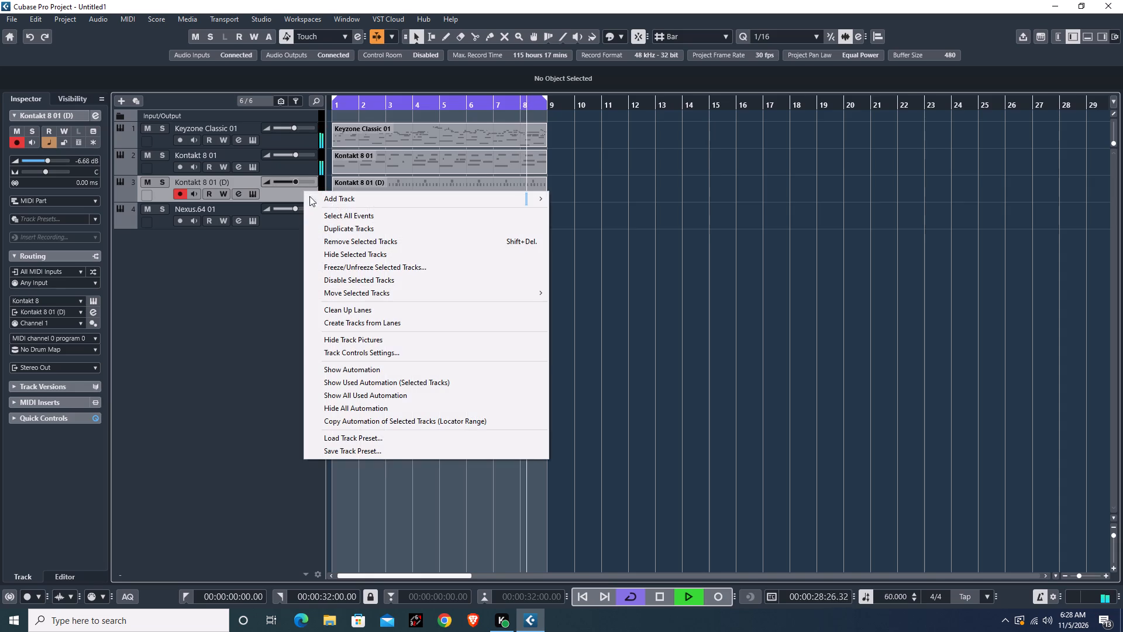
left_click(331, 225)
left_click(346, 214)
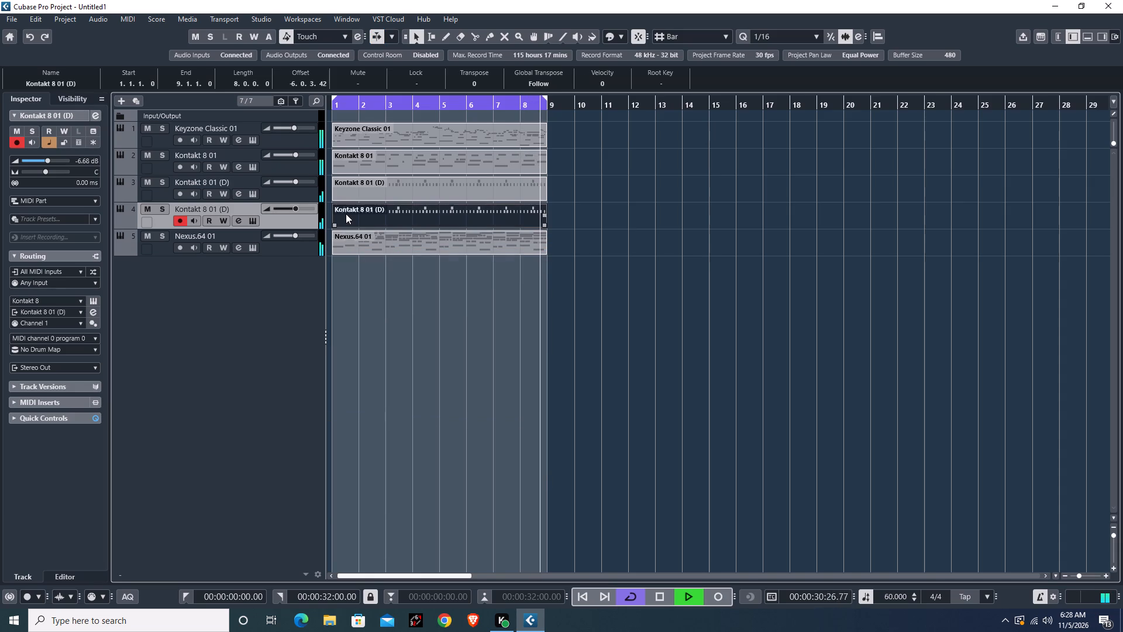
key("BackSpace")
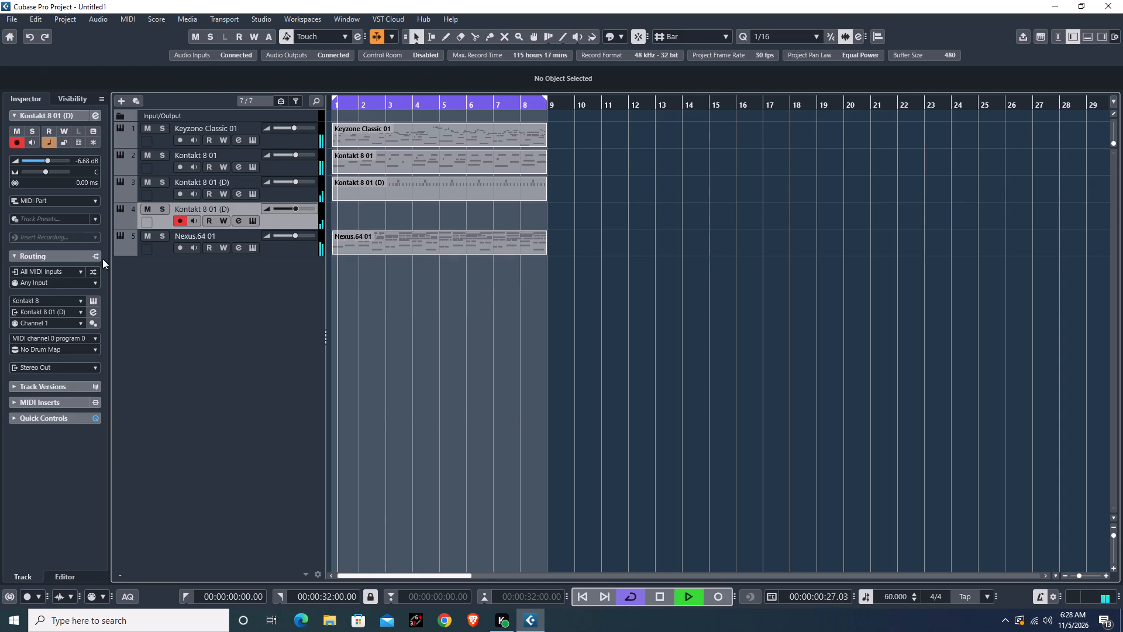
Record a second percussion part with the JazzKit on the new duplicate track and quantize it to 1/16.
left_click(92, 302)
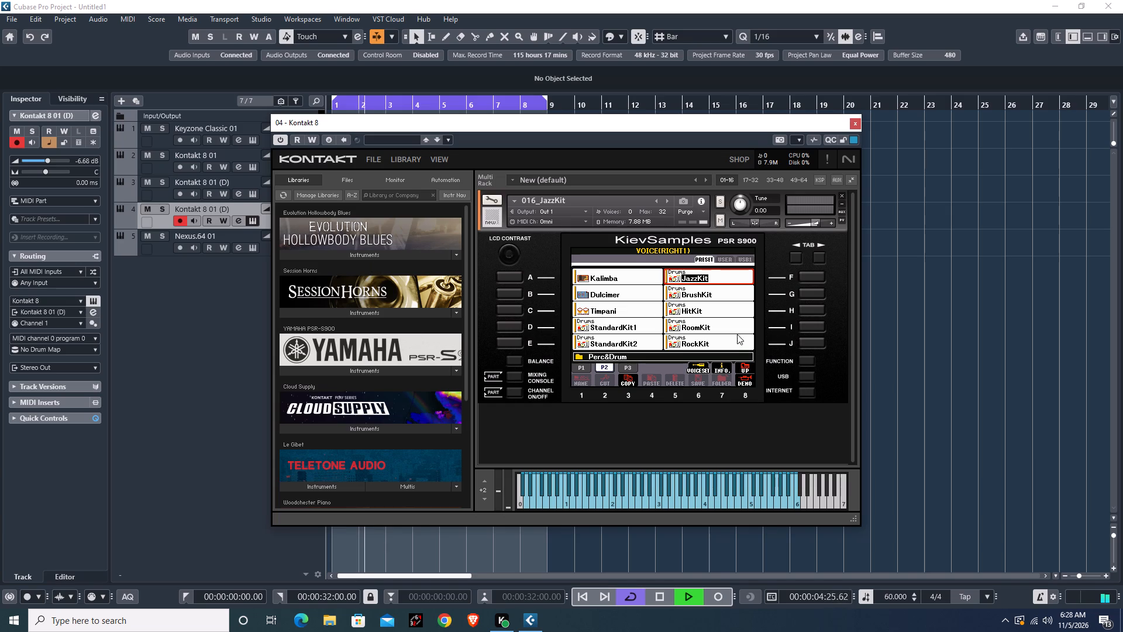
left_click(855, 124)
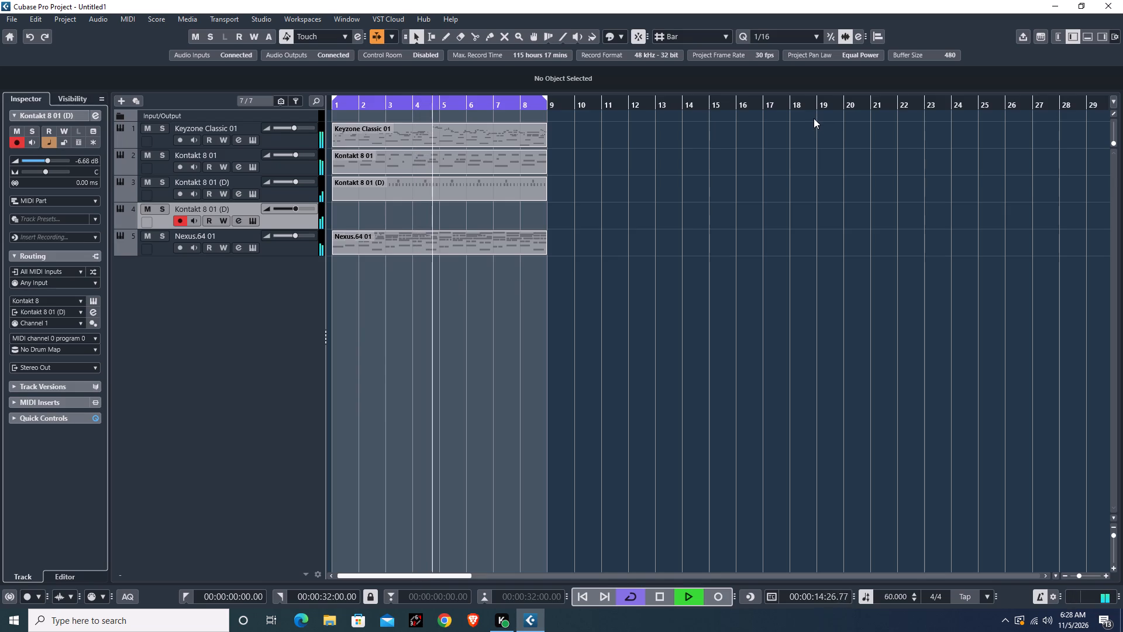
key("asterisk")
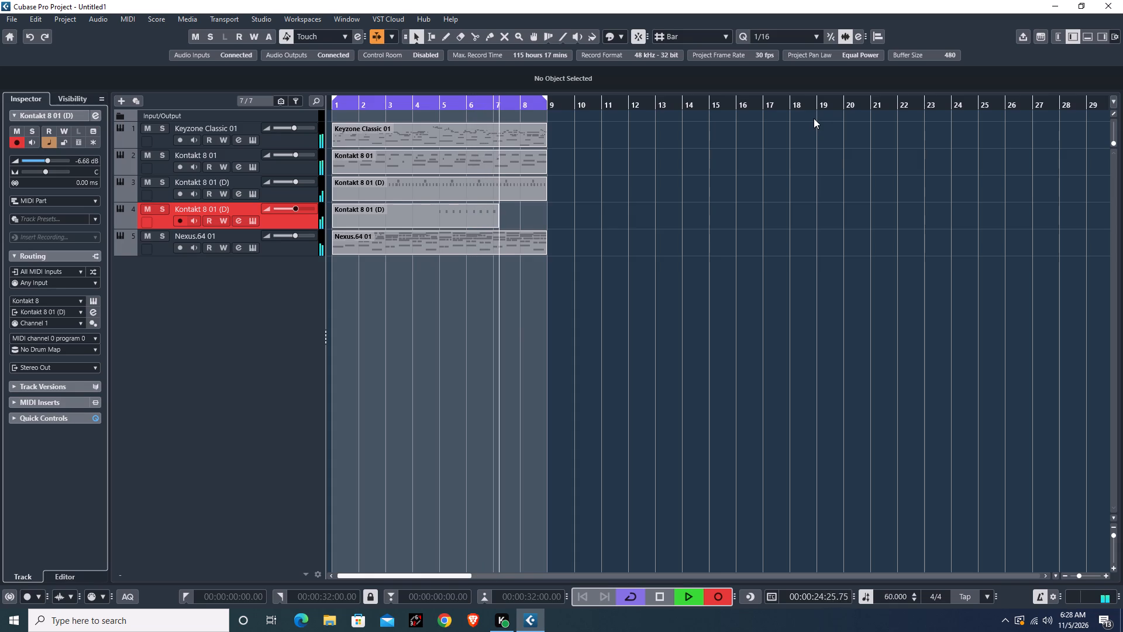
key("asterisk")
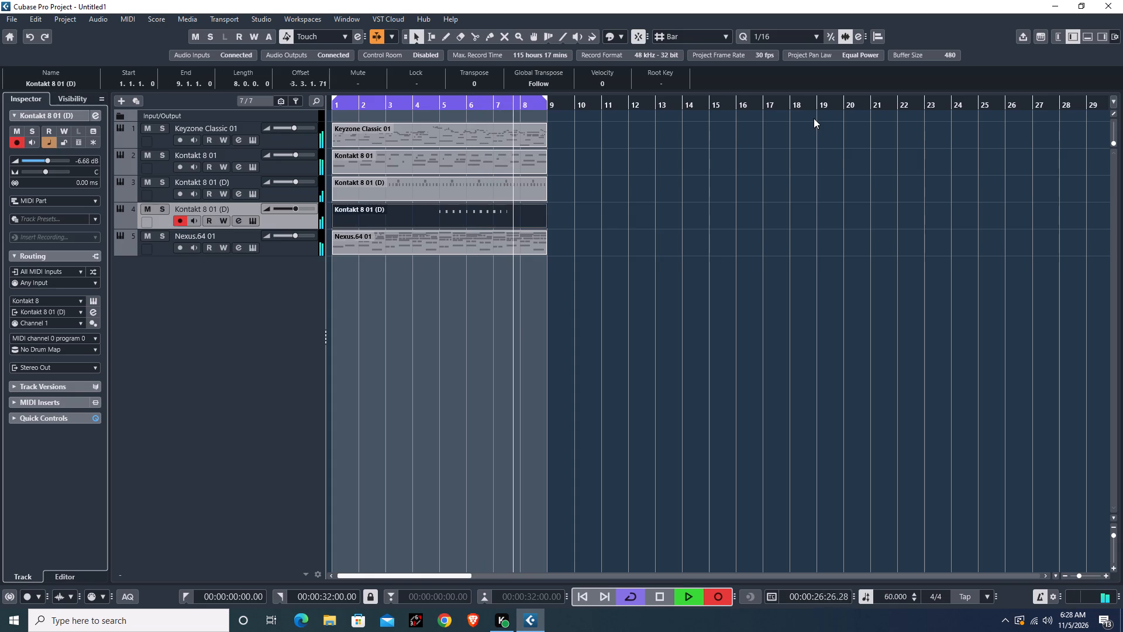
key("q")
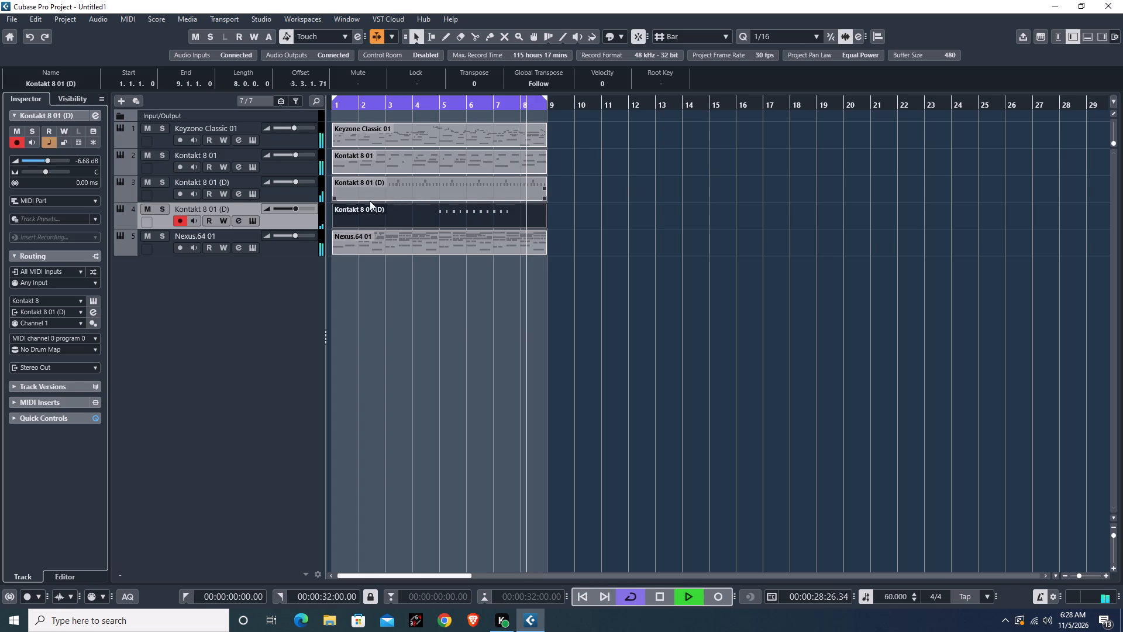
Trim the fourth track's Kontakt 8 01 (D) percussion part at both ends so it spans only bars 5–6.
left_click_drag(335, 227, 459, 229)
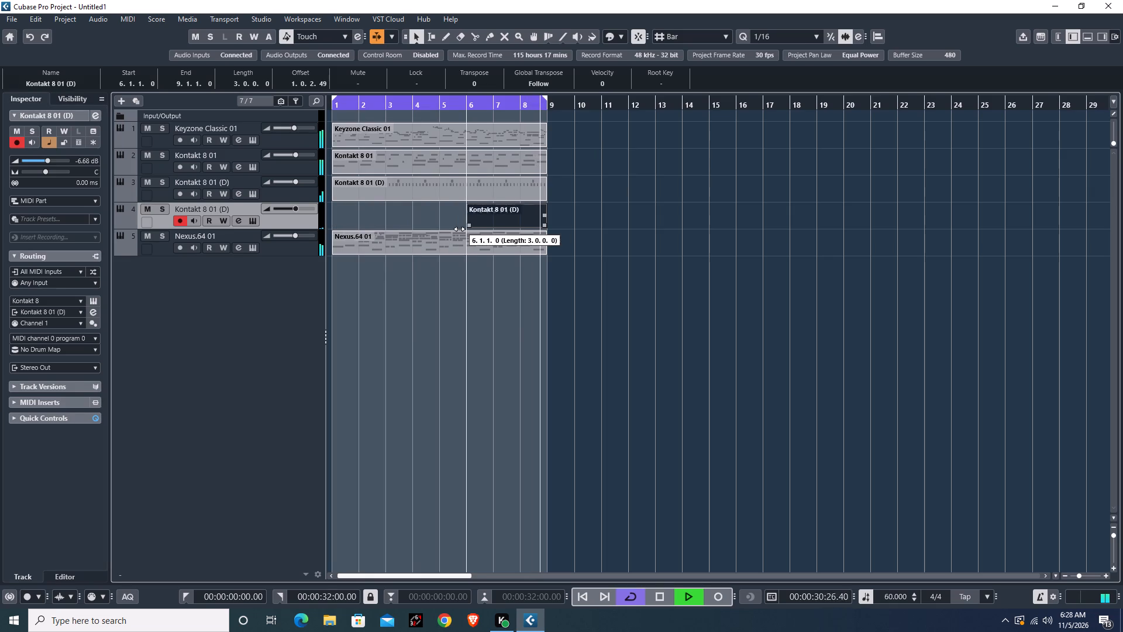
left_click_drag(459, 229, 430, 229)
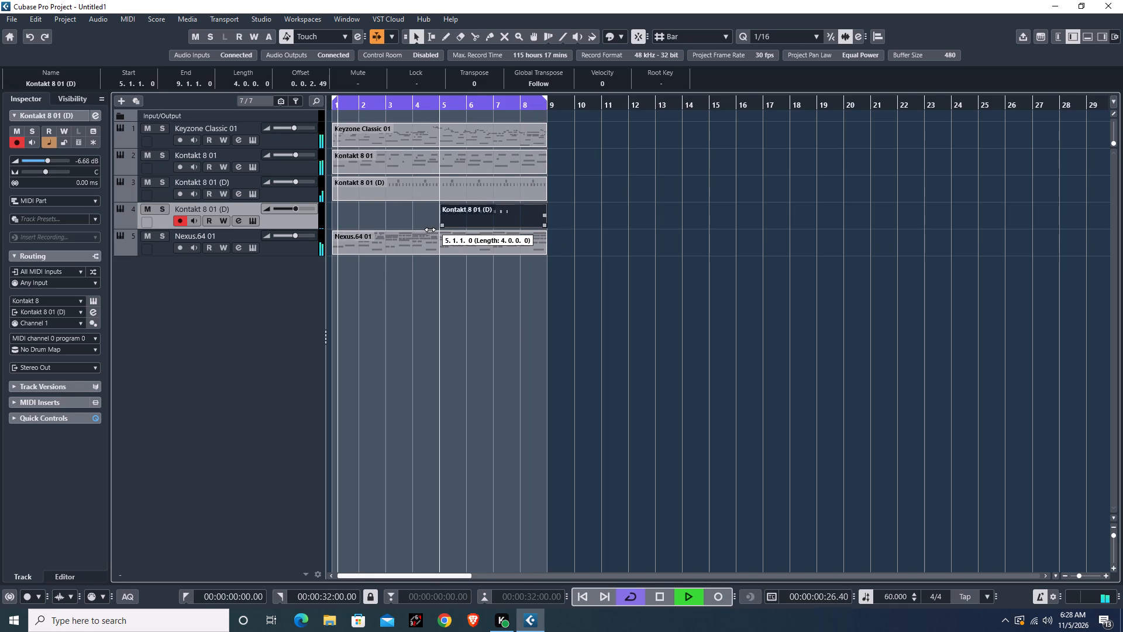
left_click_drag(430, 229, 430, 229)
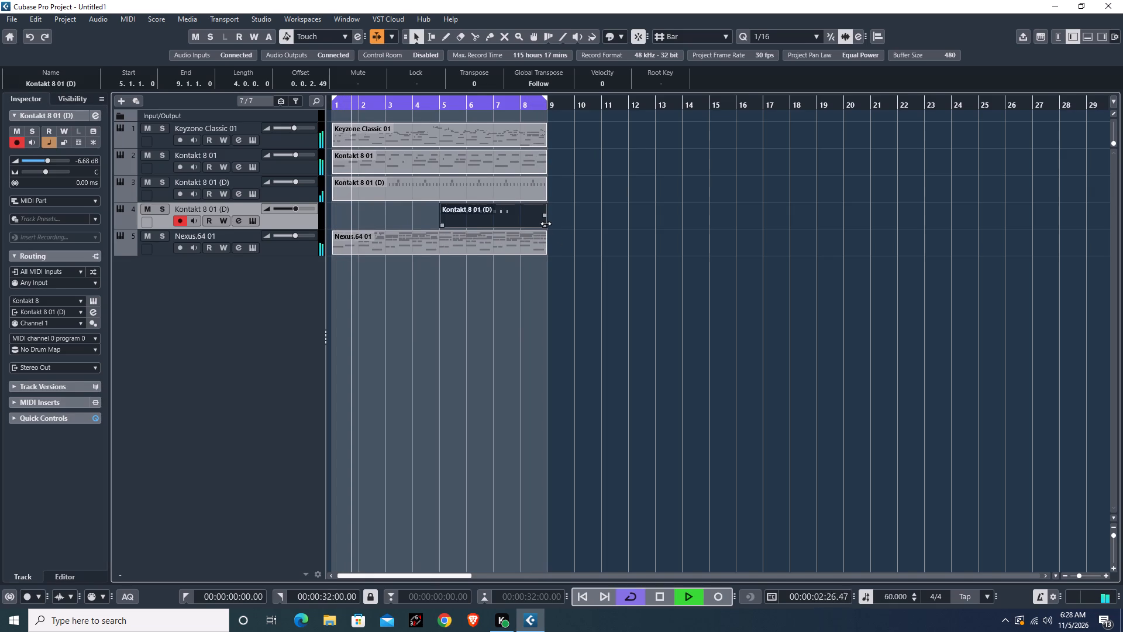
left_click_drag(546, 224, 515, 224)
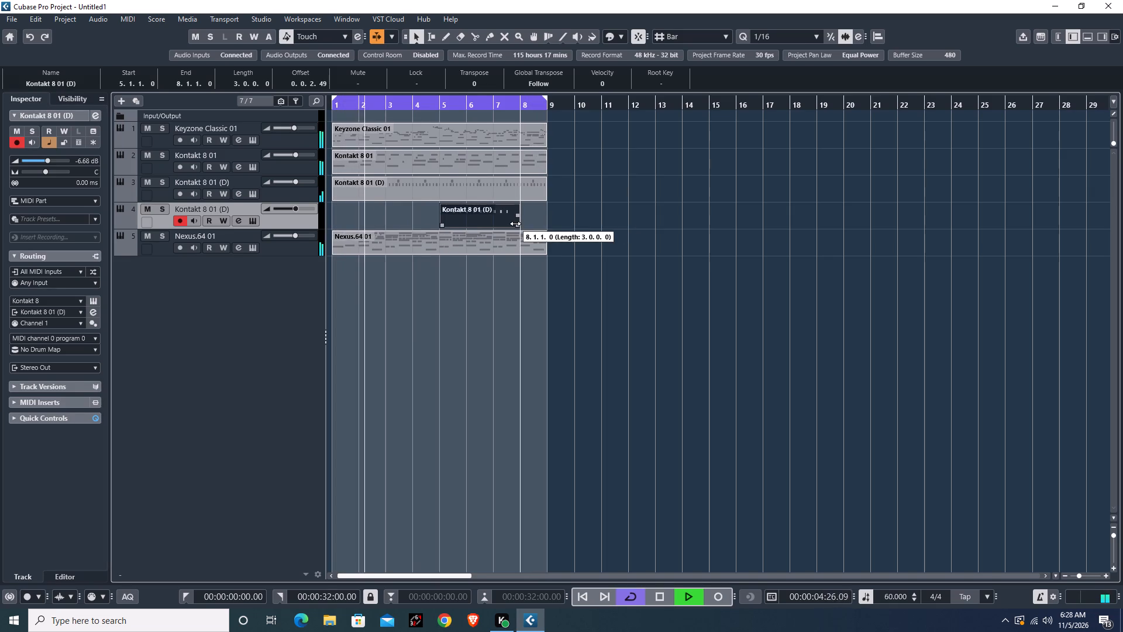
left_click_drag(515, 224, 491, 224)
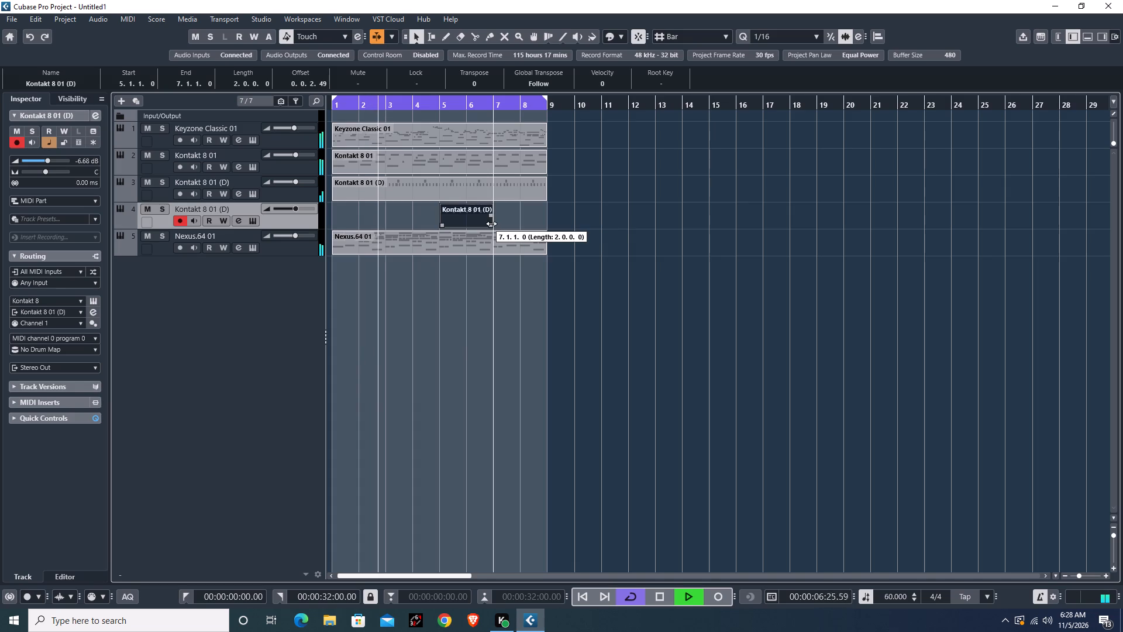
left_click_drag(491, 224, 491, 224)
Move the two-bar percussion part to bar 1 and duplicate it three times to fill the eight-bar cycle.
left_click_drag(476, 219, 352, 219)
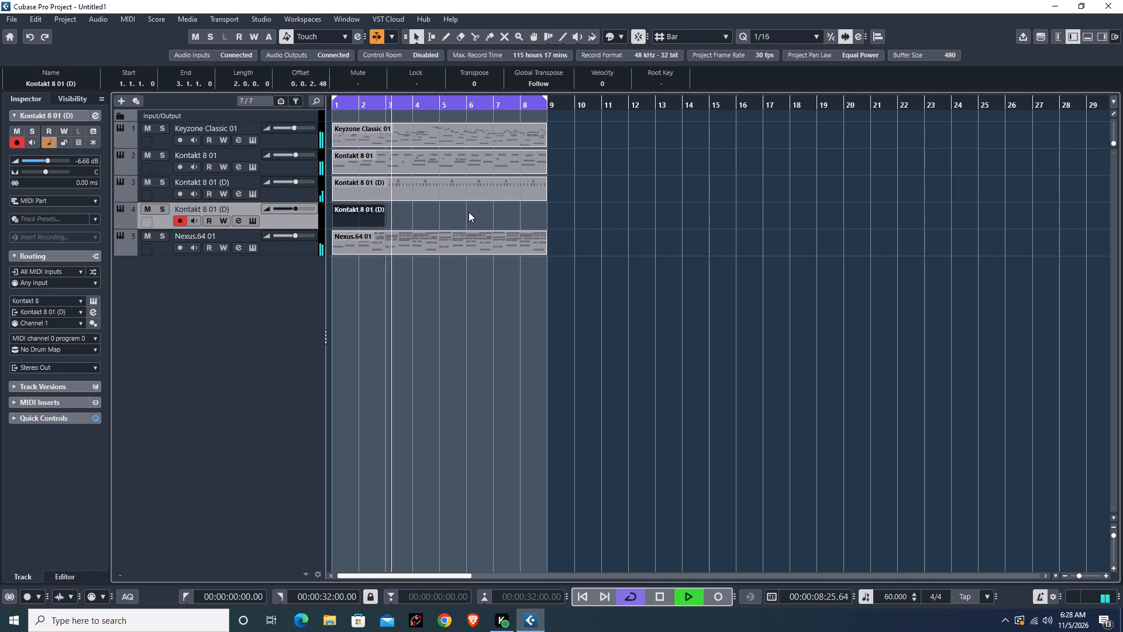
key("ctrl+d")
key("ctrl+d")
key("ctrl+d")
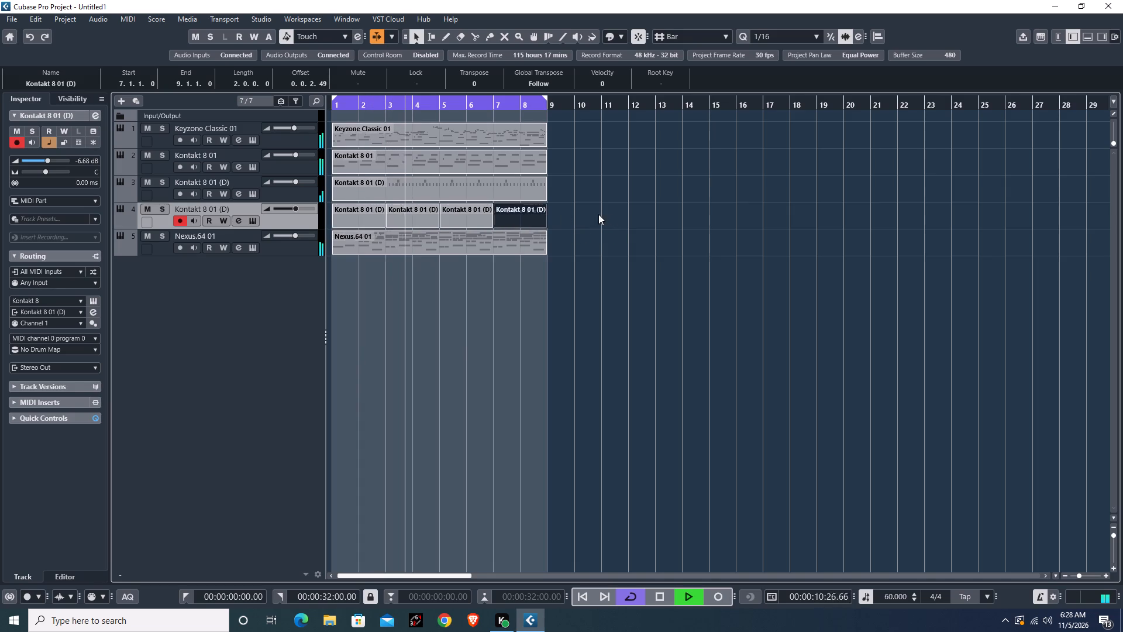
Bounce the four two-bar percussion parts on the fourth track into a single eight-bar MIDI part.
left_click_drag(569, 213, 332, 202)
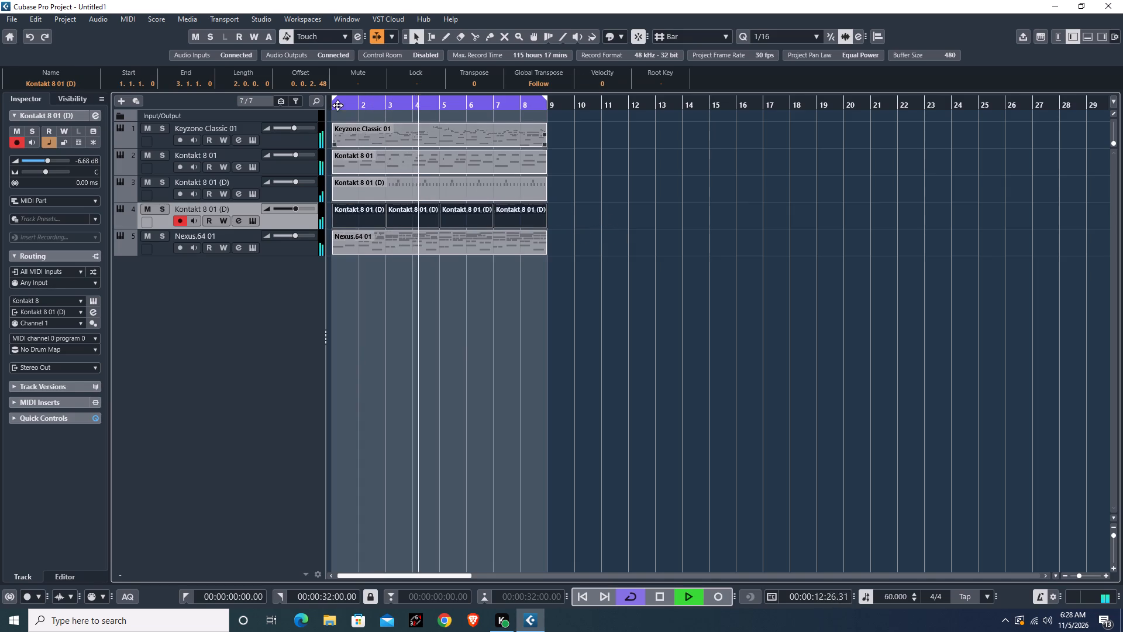
left_click(120, 20)
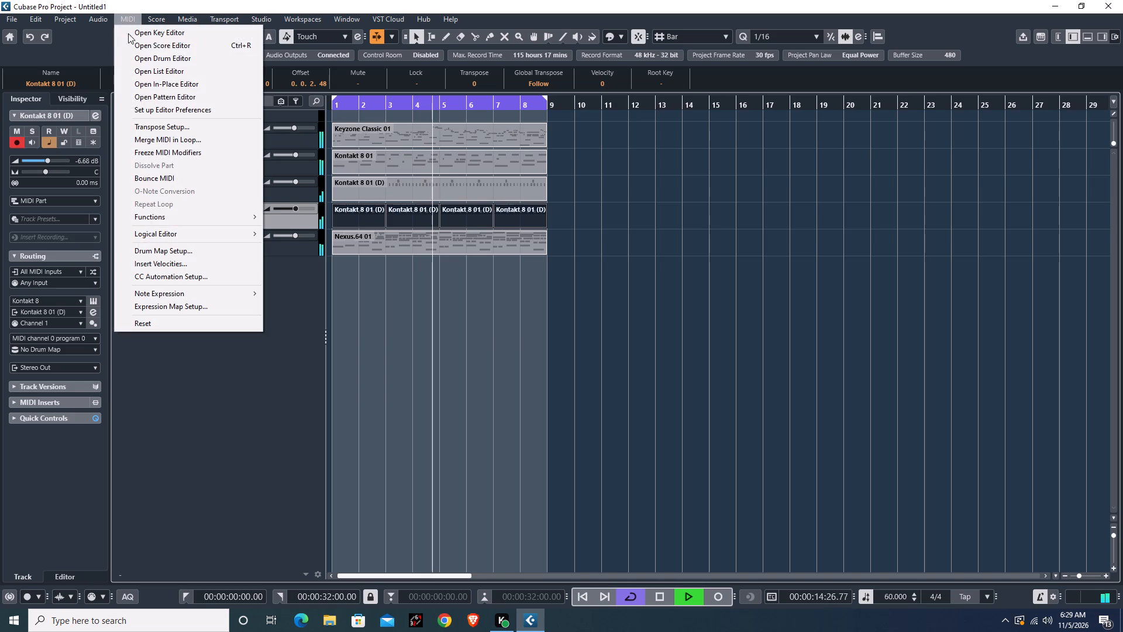
left_click(167, 178)
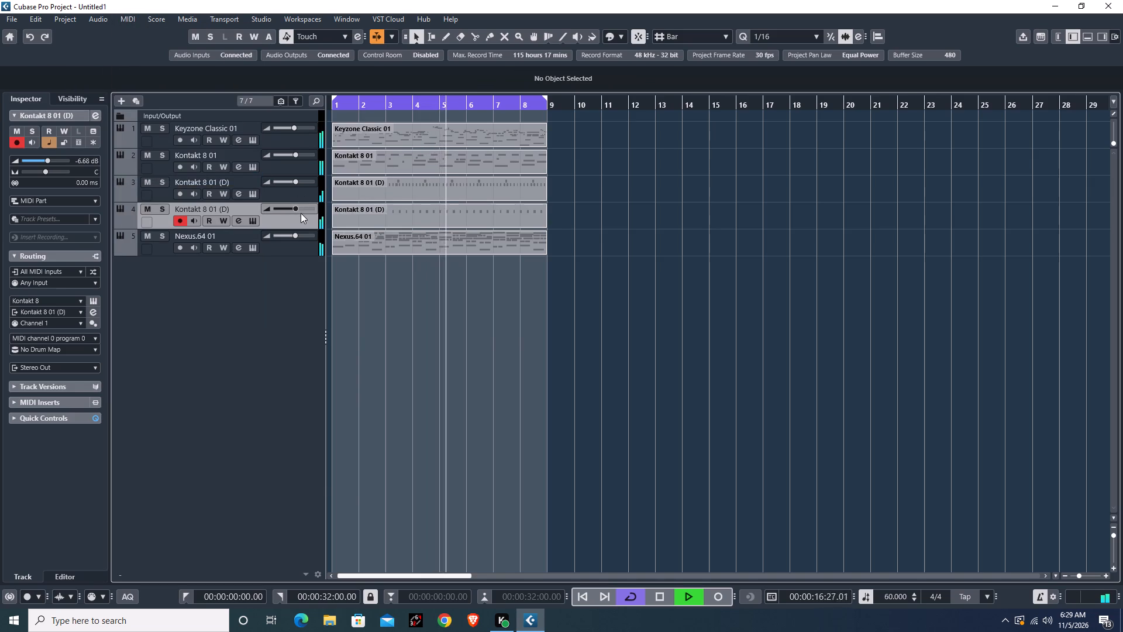
Duplicate the fourth track, Kontakt 8 01 (D), and delete the copied part from the duplicate.
right_click(304, 219)
left_click(336, 256)
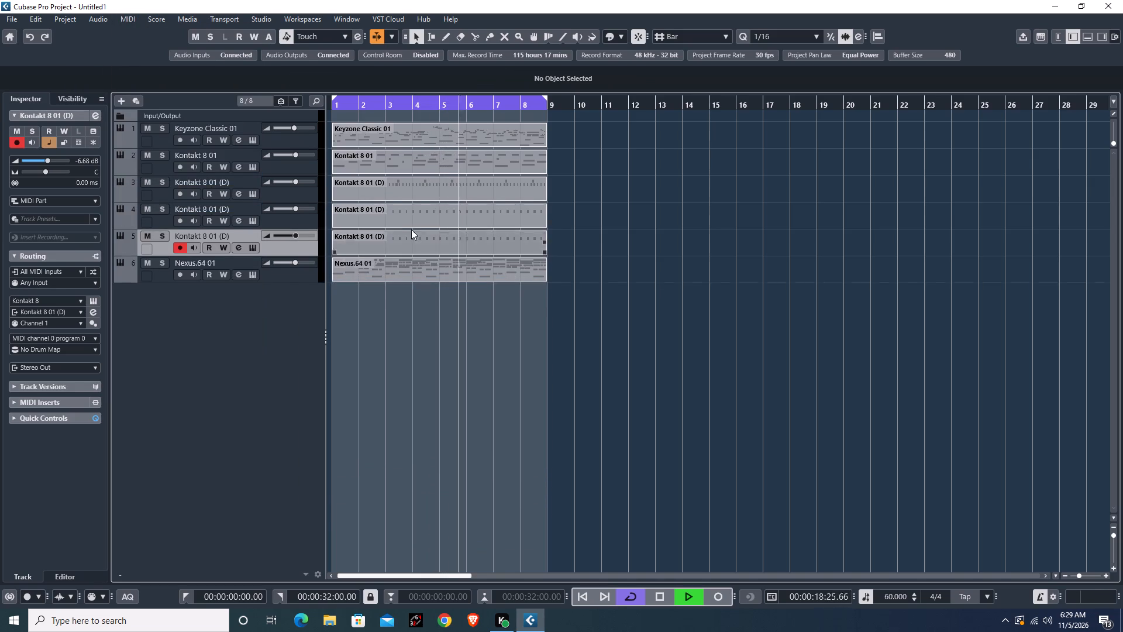
left_click(419, 241)
key("BackSpace")
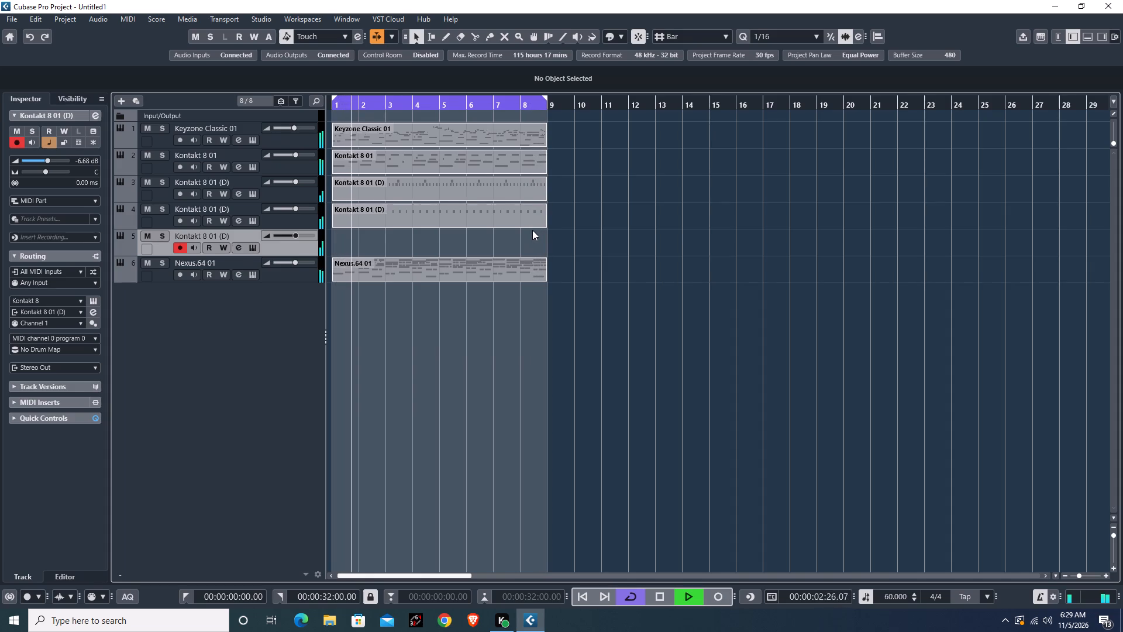
Record a third jazz kit percussion part across the eight-bar cycle on the new duplicate track and quantize it to 1/16.
key("asterisk")
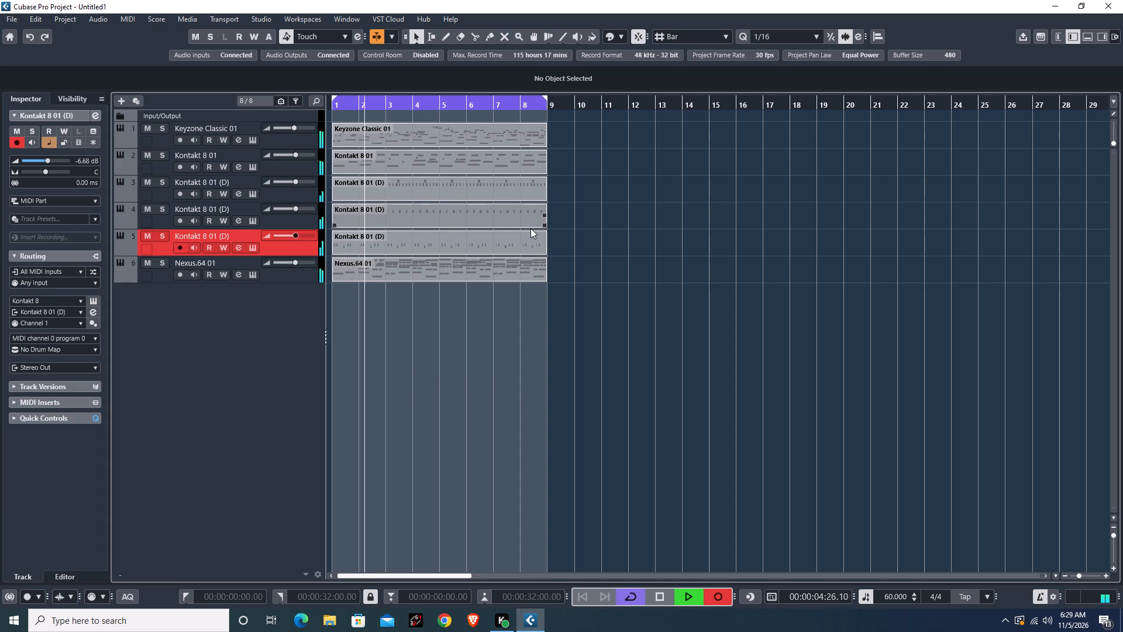
key("asterisk")
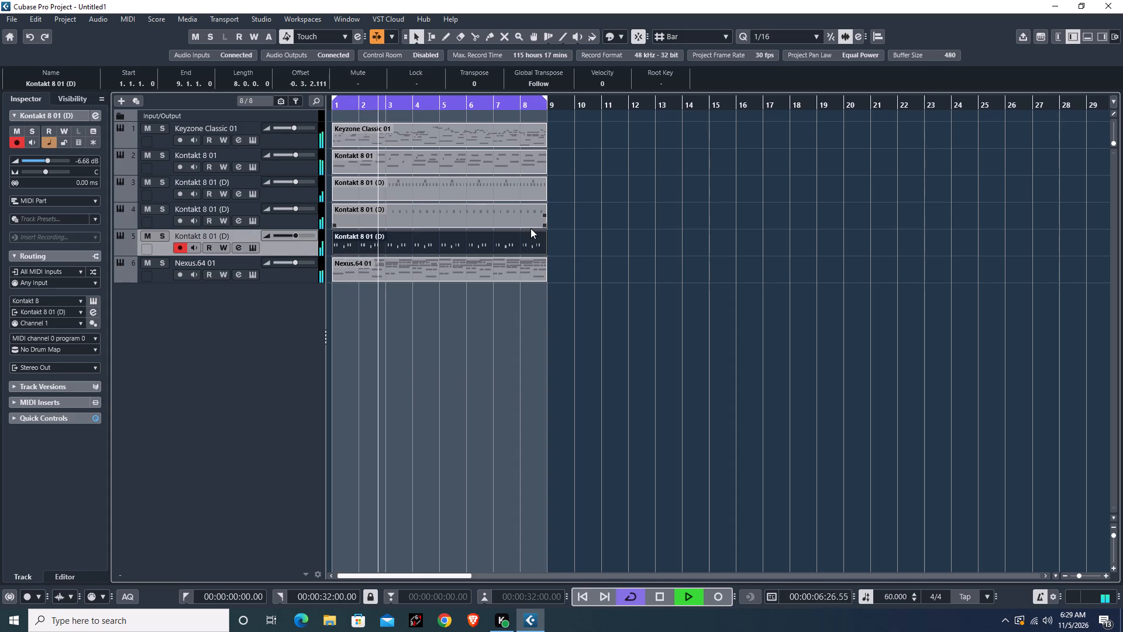
key("q")
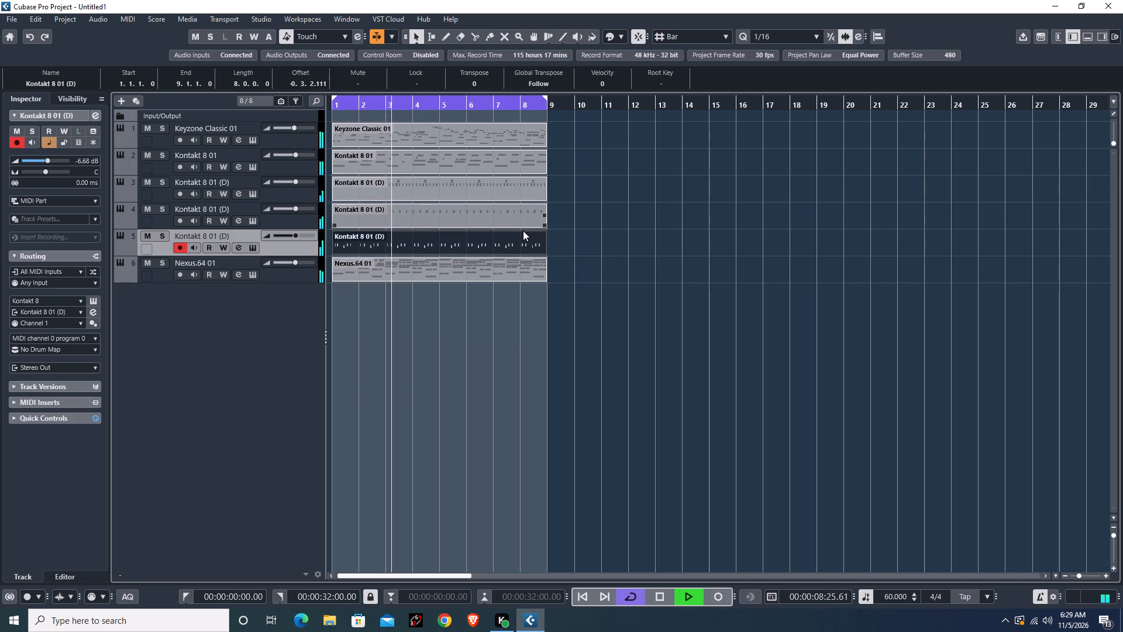
Change the quantize preset to 1/32 and quantize the new percussion part again.
left_click(771, 33)
left_click(793, 140)
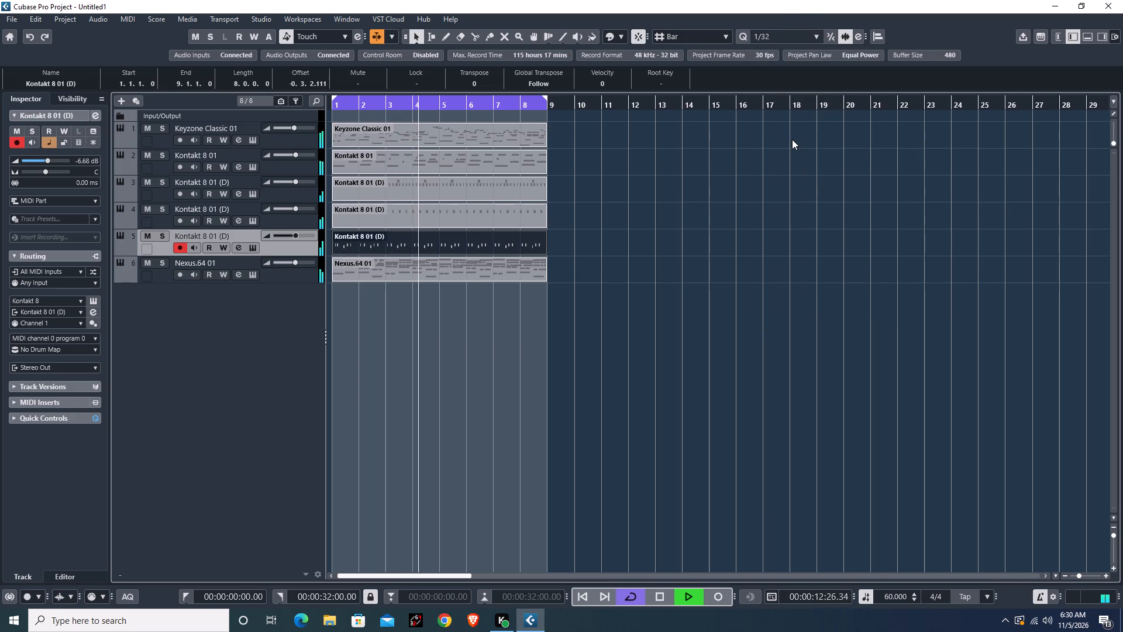
key("q")
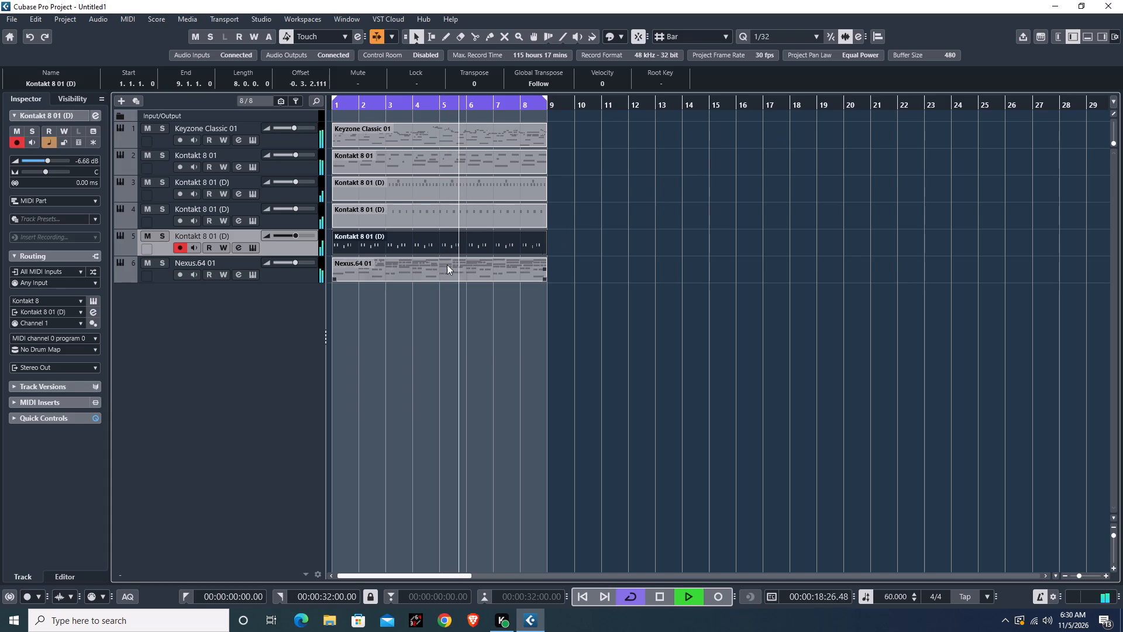
Raise the volume of the fifth track, Kontakt 8 01 (D), to 3.37 dB.
scroll(61, 162, "up", 4)
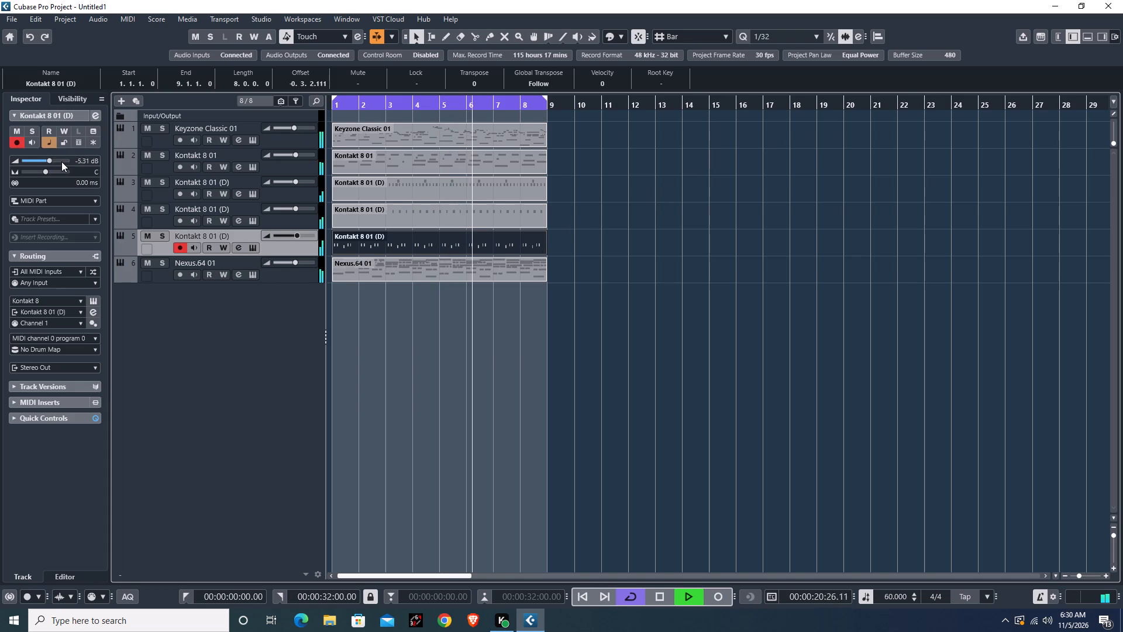
scroll(61, 162, "up", 16)
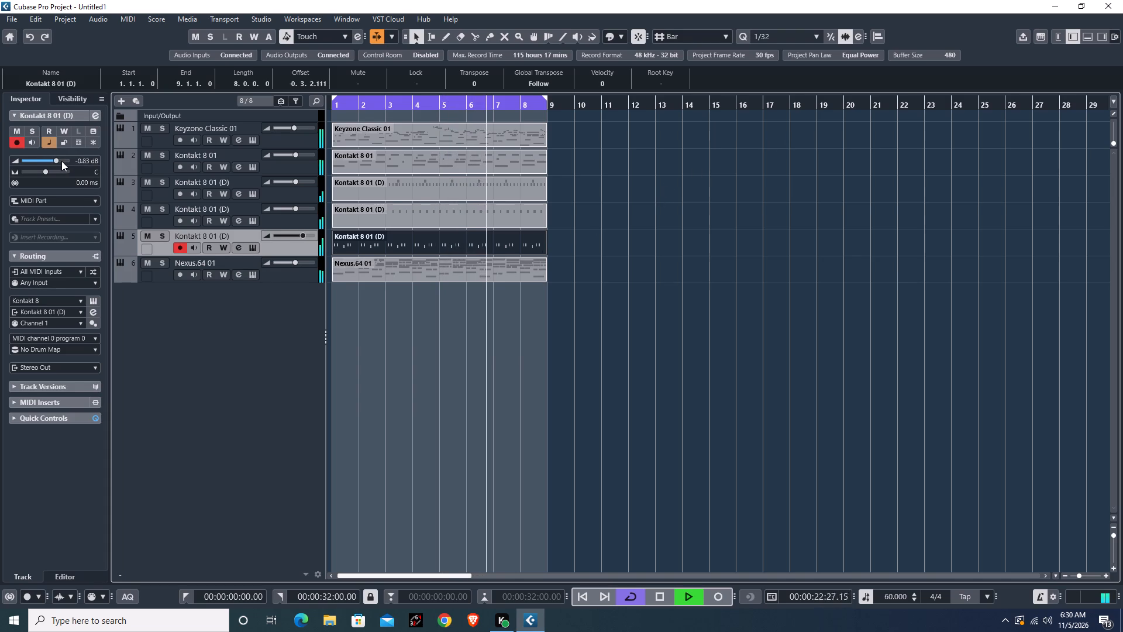
scroll(61, 161, "up", 9)
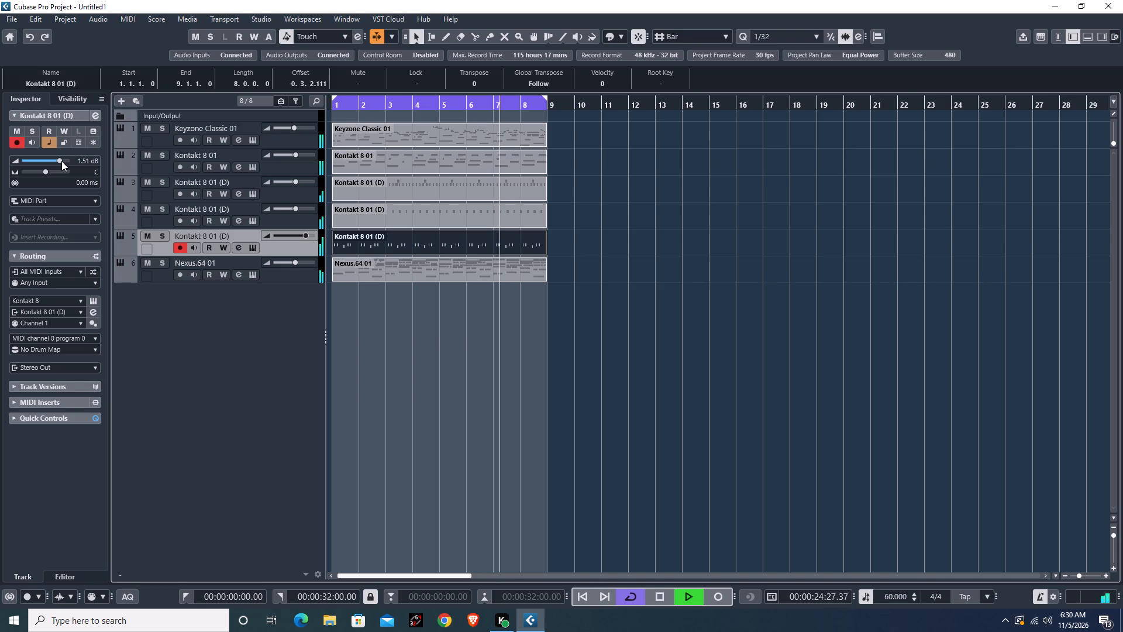
scroll(61, 161, "up", 5)
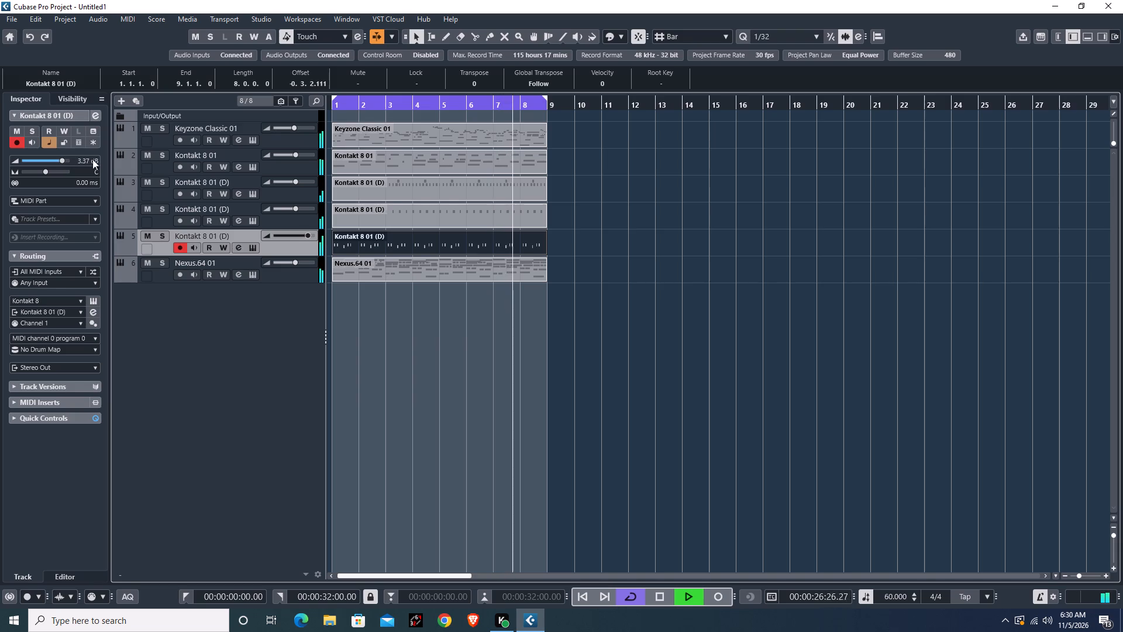
Select the Nexus.64 01 track and stop playback.
left_click(299, 274)
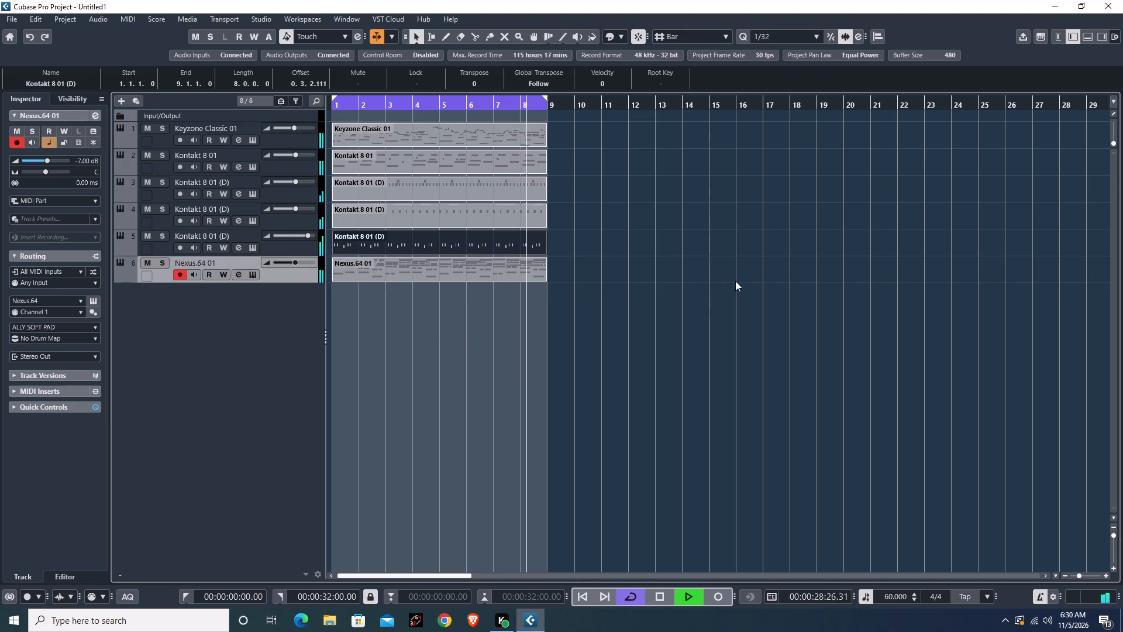
key("space")
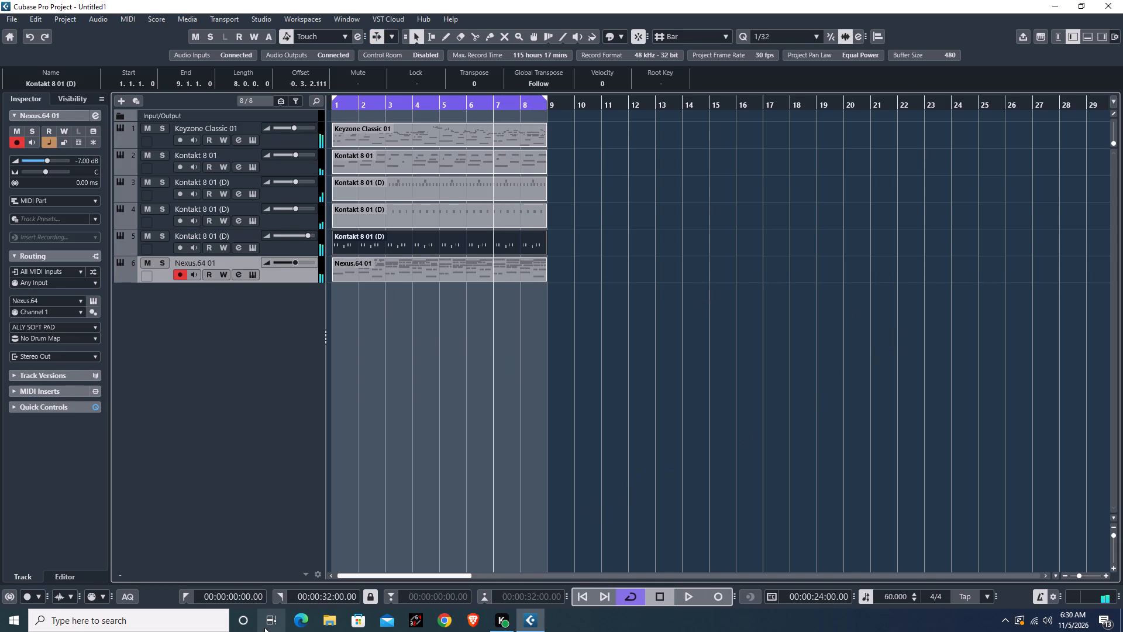
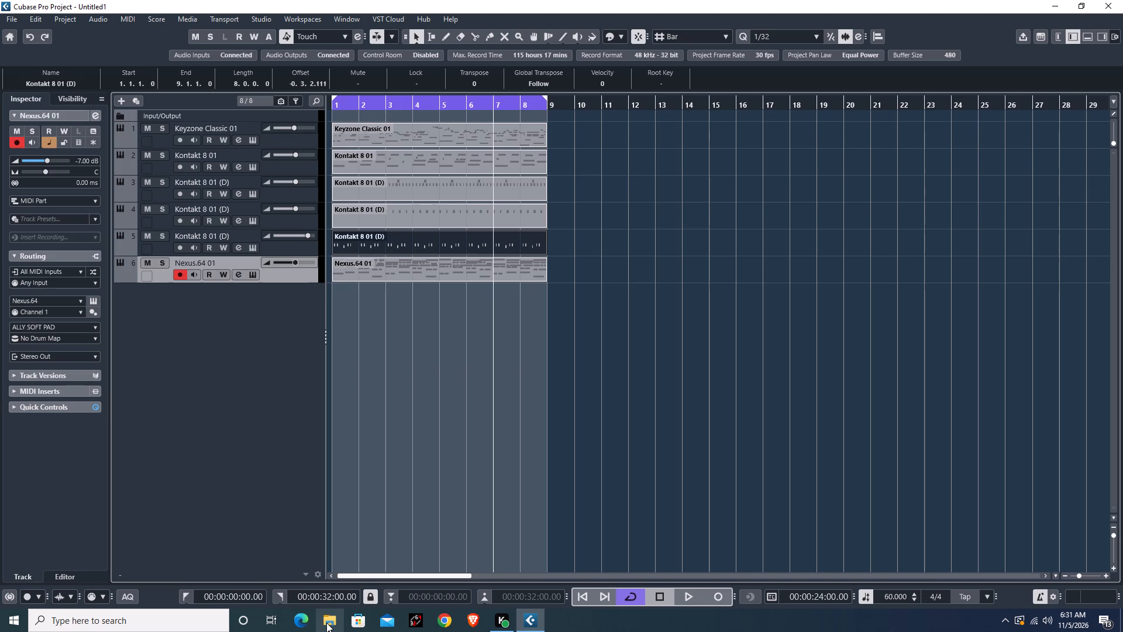
Shrink the project window and, in File Explorer, copy KESKES_Thick Kick from New folder (2) on Local Disk (I:) to the desktop.
left_click(1081, 6)
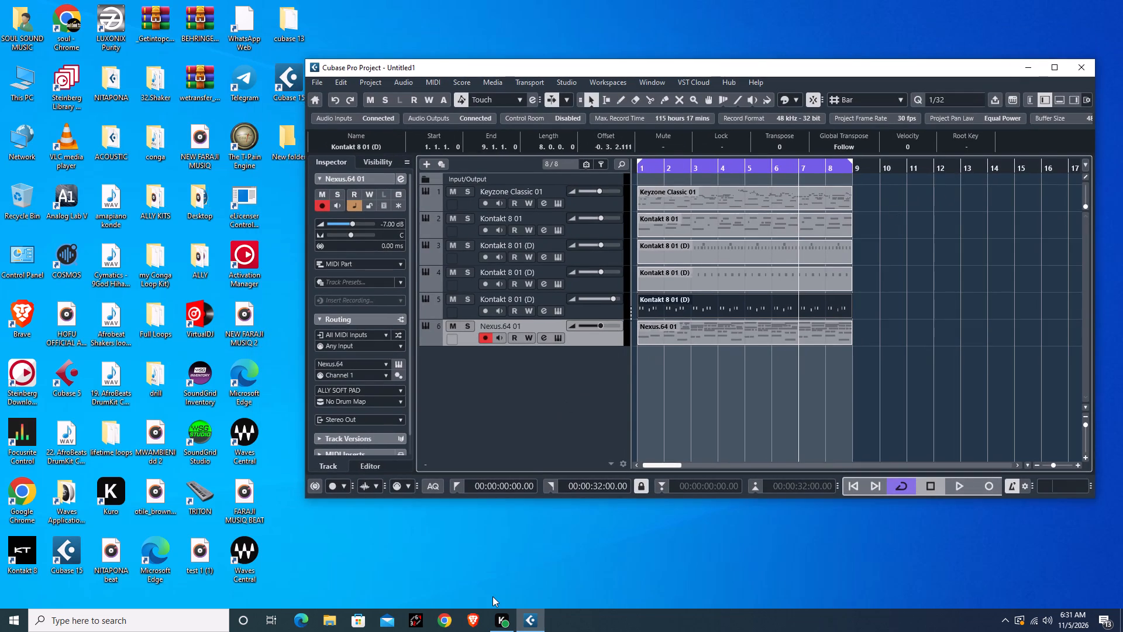
left_click(328, 622)
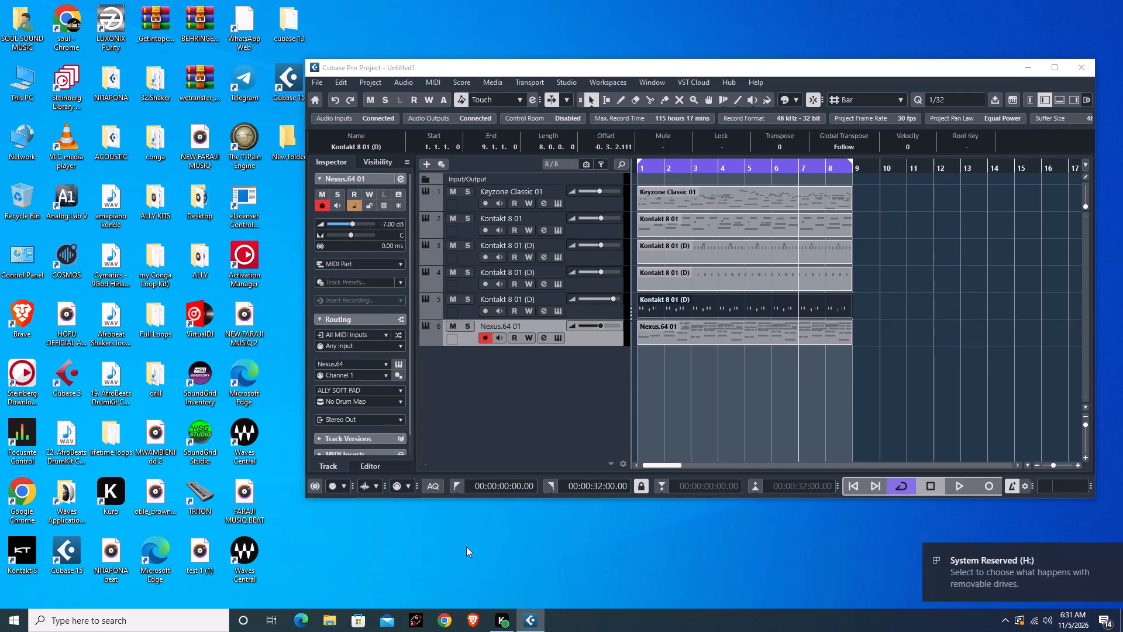
scroll(248, 521, "down", 6)
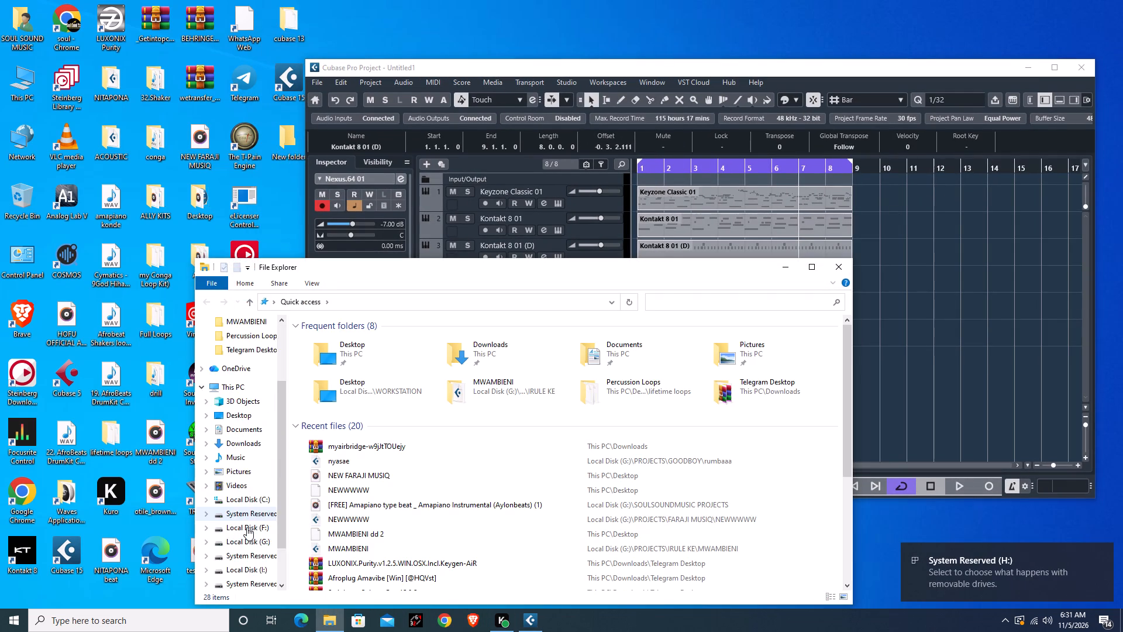
scroll(247, 527, "down", 6)
left_click(262, 549)
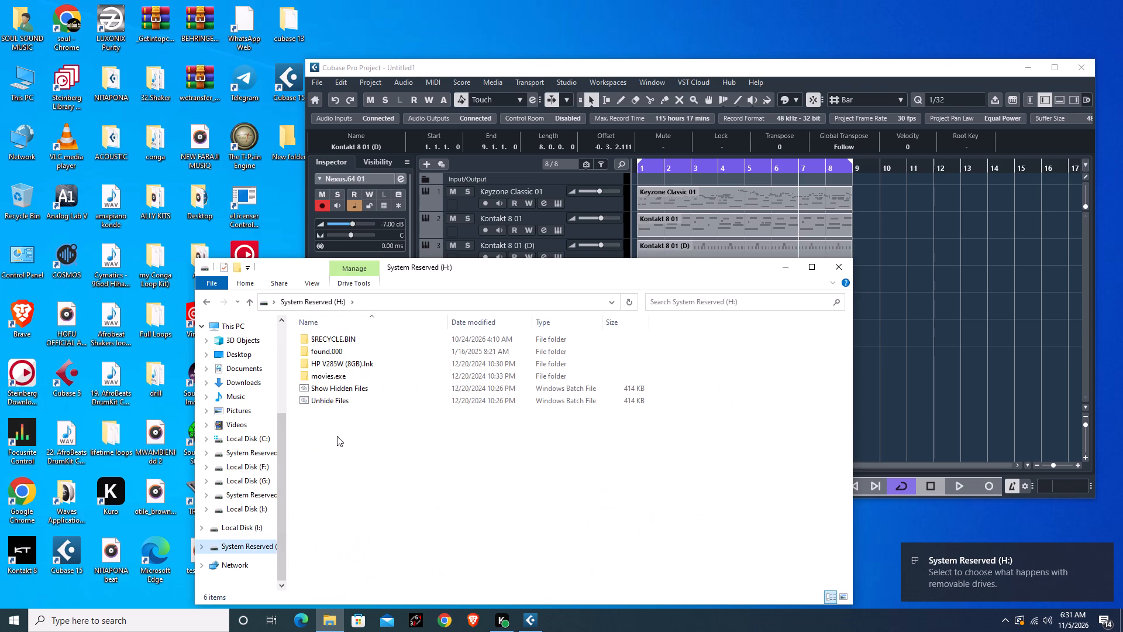
left_click(249, 527)
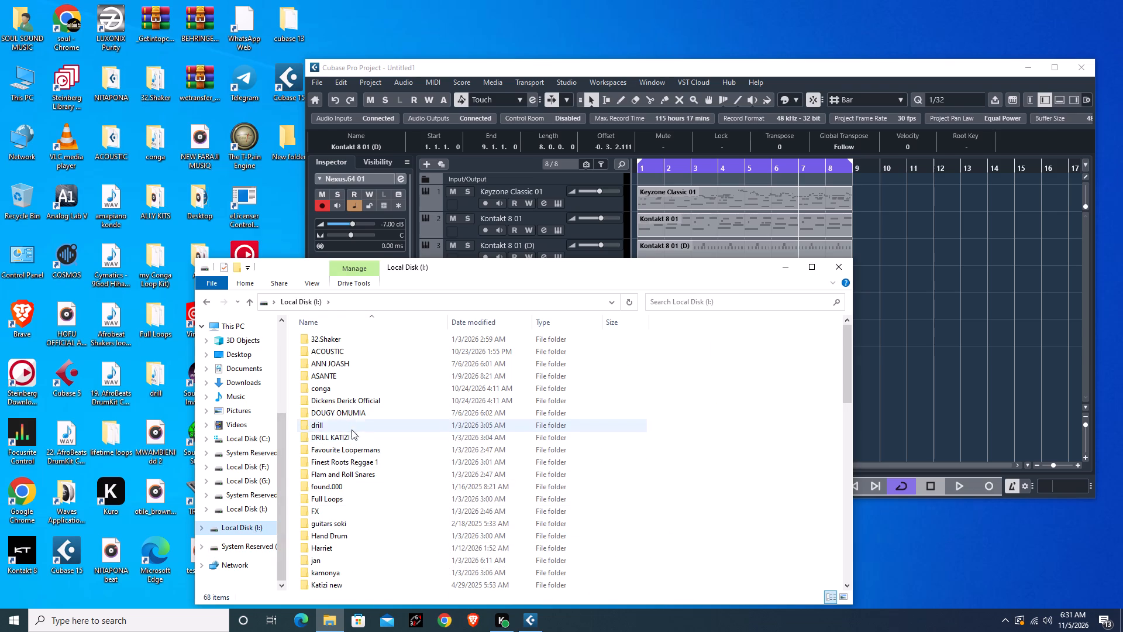
scroll(352, 530, "down", 4)
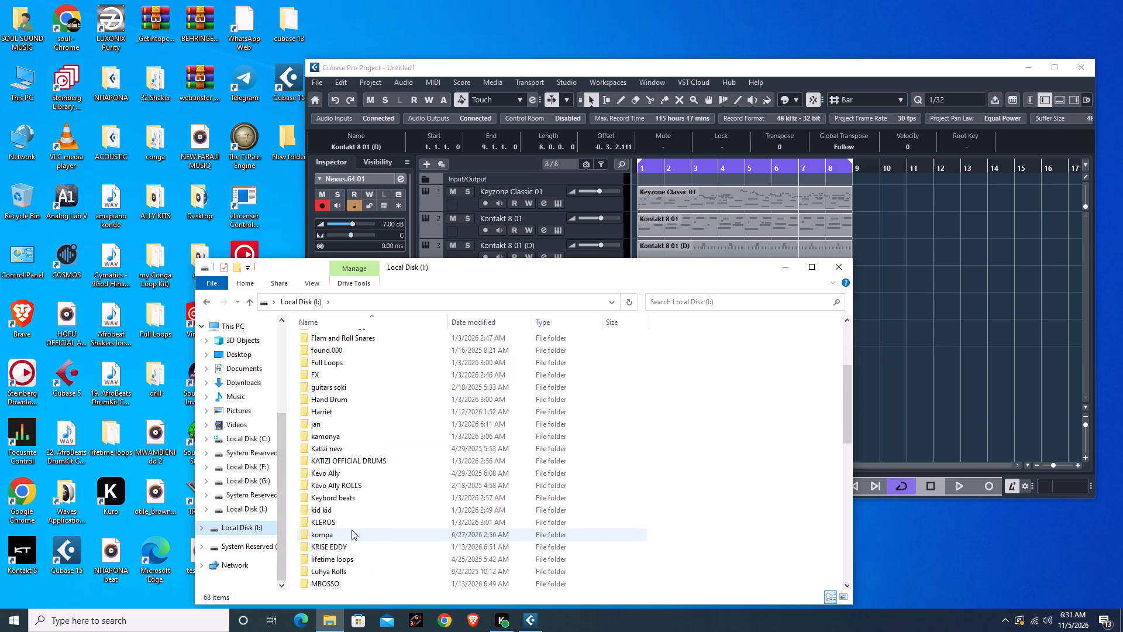
scroll(352, 530, "down", 4)
double_click(338, 510)
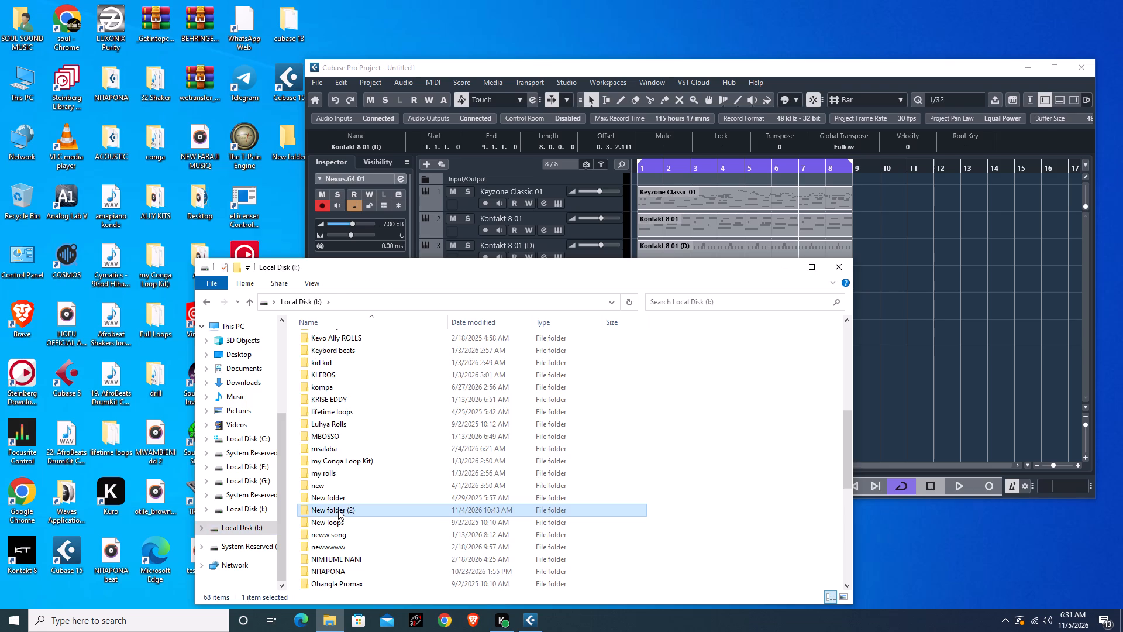
scroll(381, 509, "down", 4)
scroll(381, 509, "up", 5)
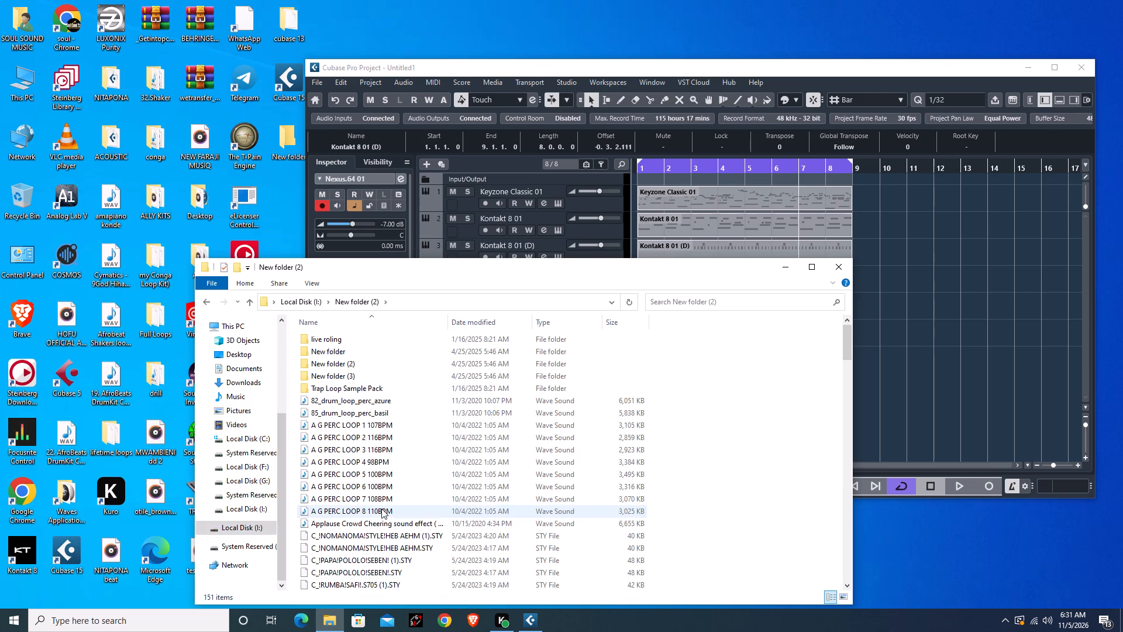
scroll(381, 509, "down", 11)
scroll(381, 509, "down", 20)
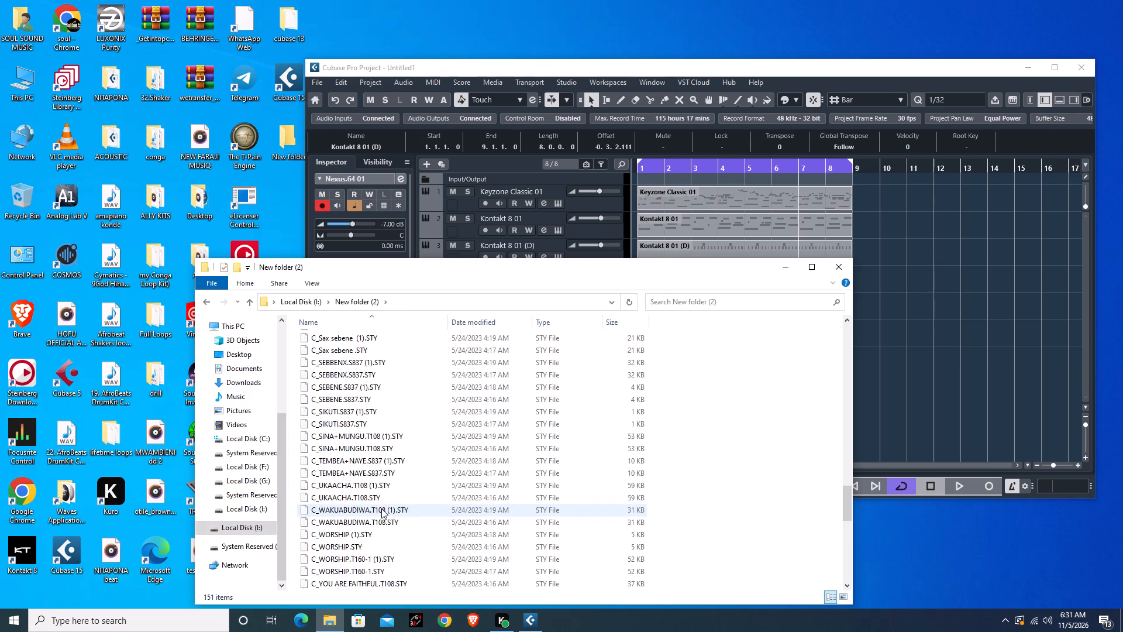
scroll(381, 509, "down", 11)
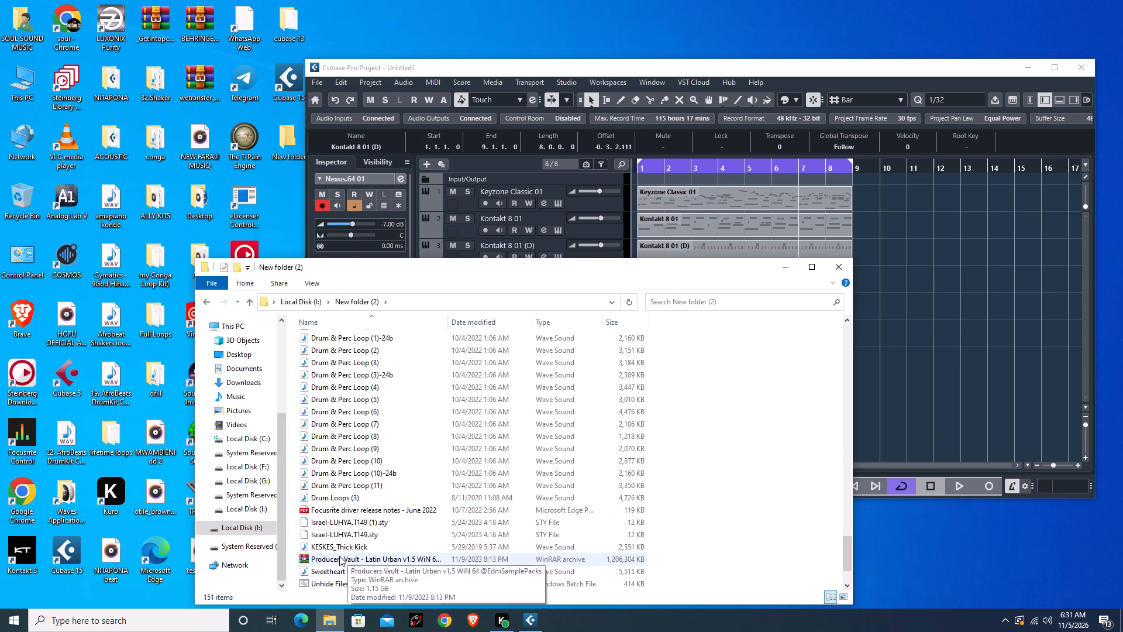
left_click_drag(341, 547, 649, 554)
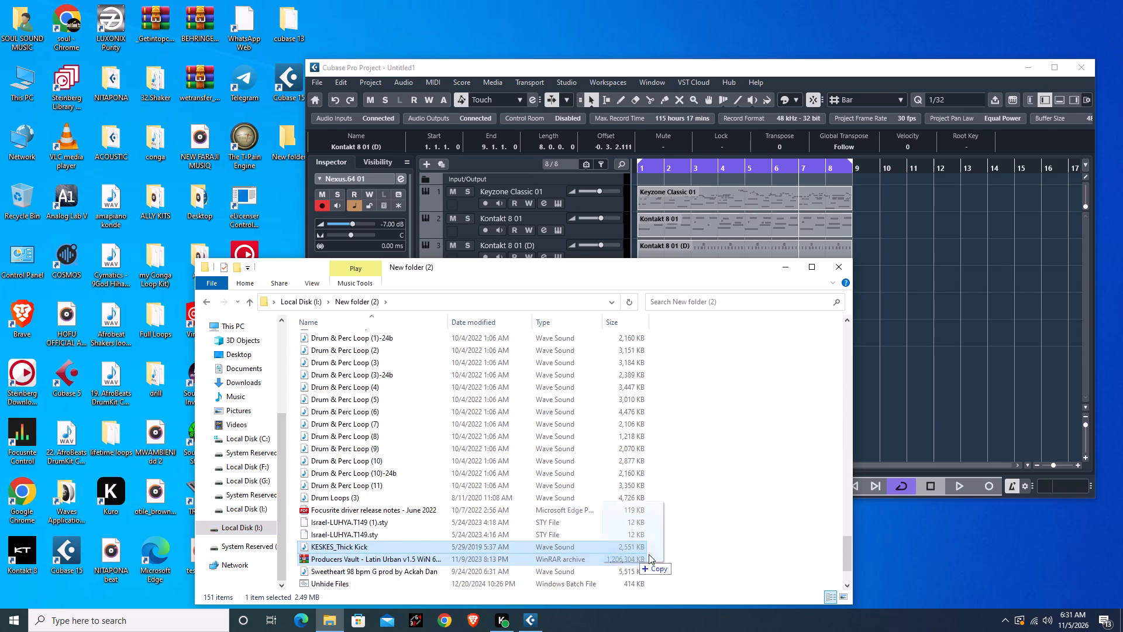
left_click_drag(649, 554, 916, 562)
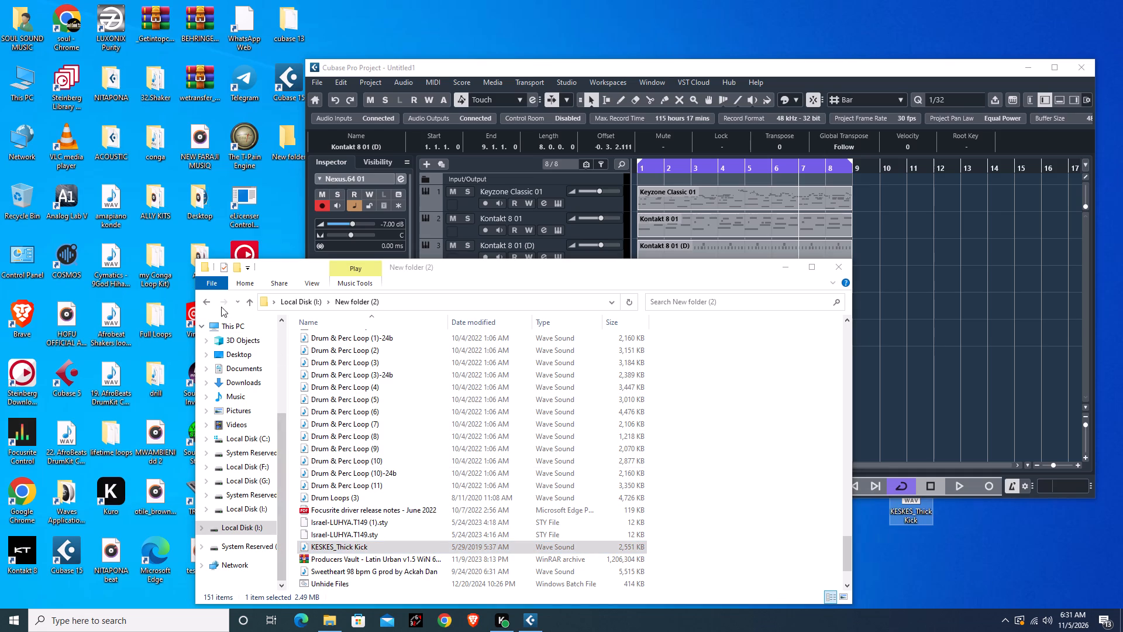
Browse the loop folders on Local Disk (I:) and copy Ohangla Snare BPM98 from the Ohangla Promax folder to the desktop.
left_click(206, 299)
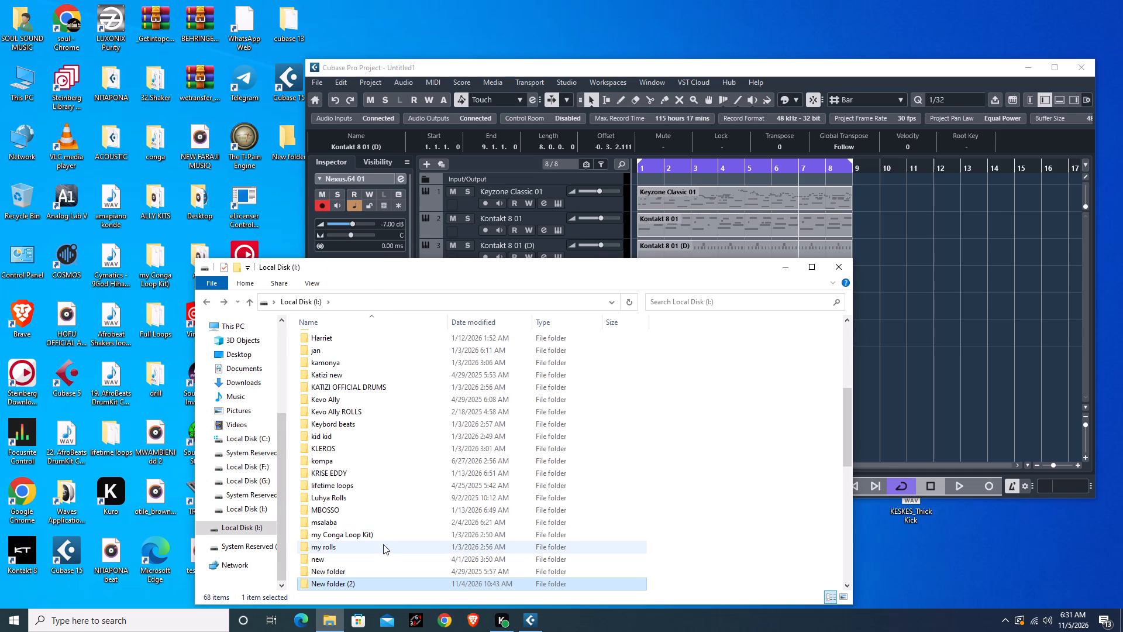
scroll(346, 526, "up", 2)
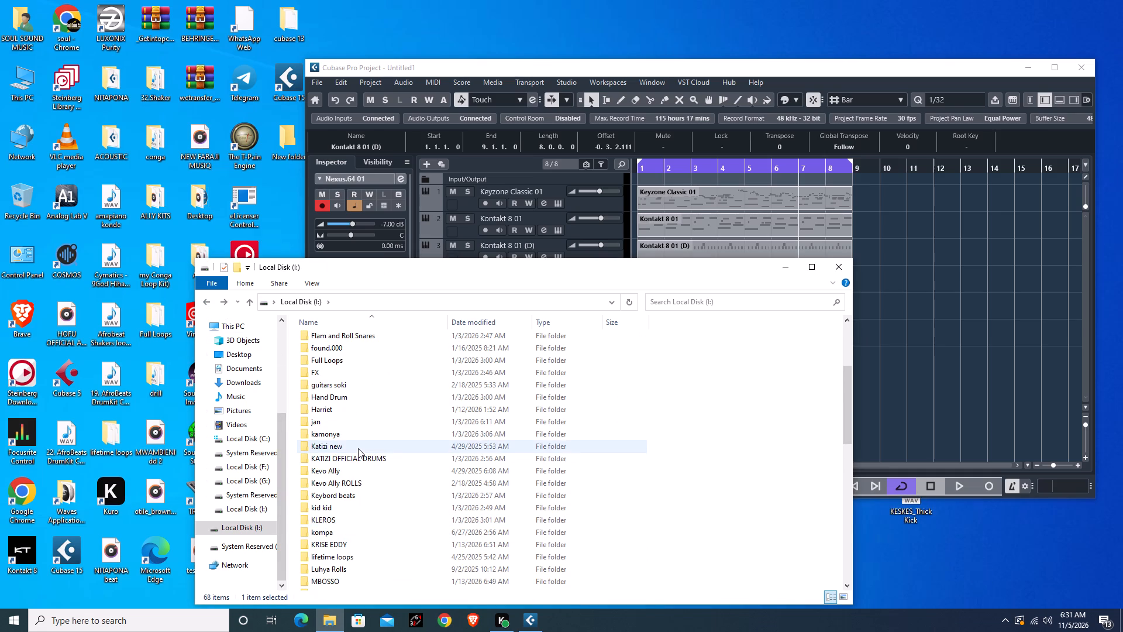
double_click(357, 456)
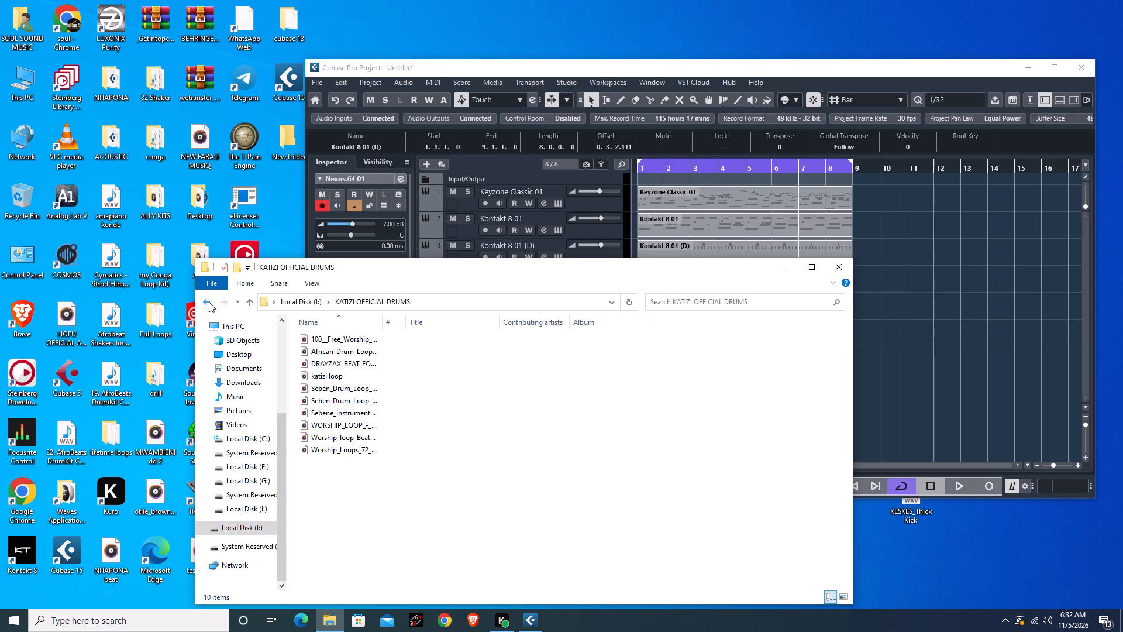
left_click(209, 302)
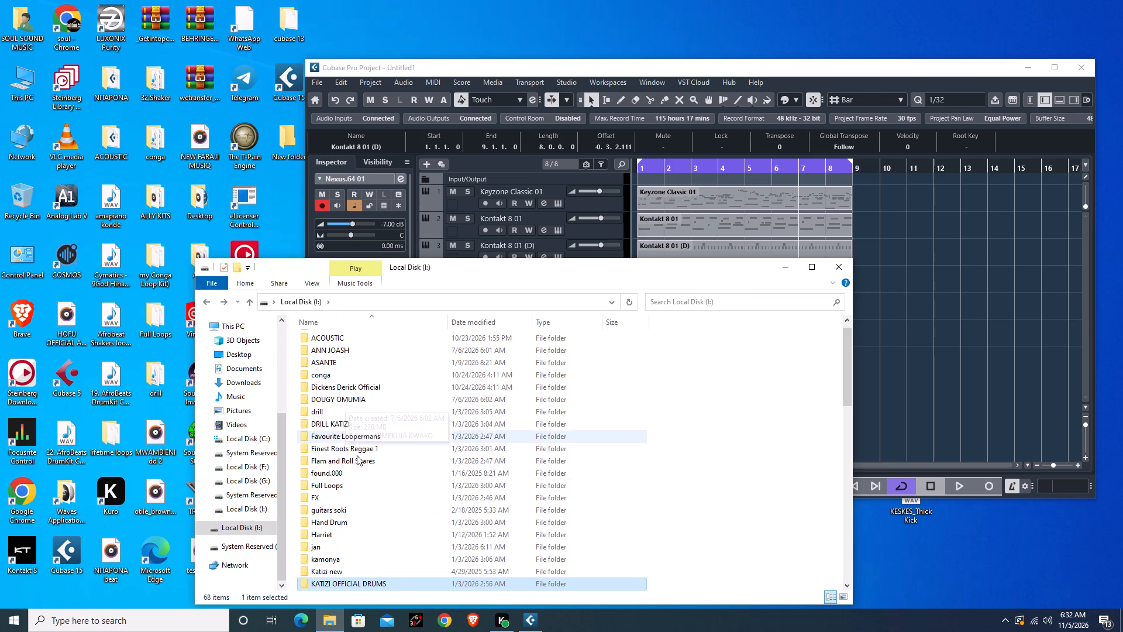
scroll(356, 573, "up", 6)
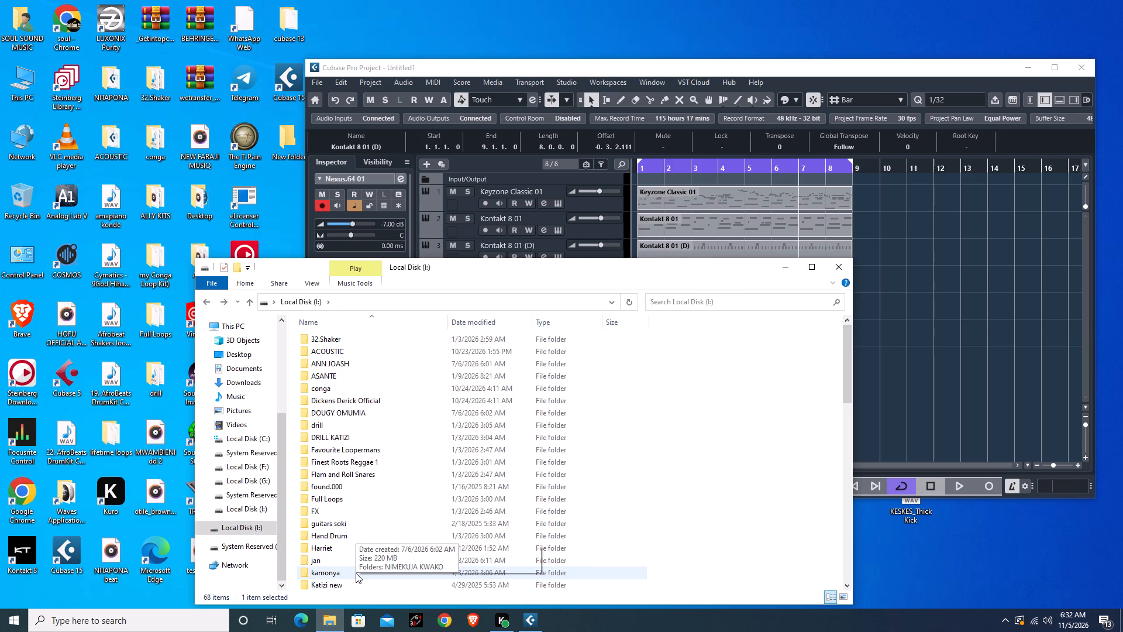
scroll(356, 573, "down", 7)
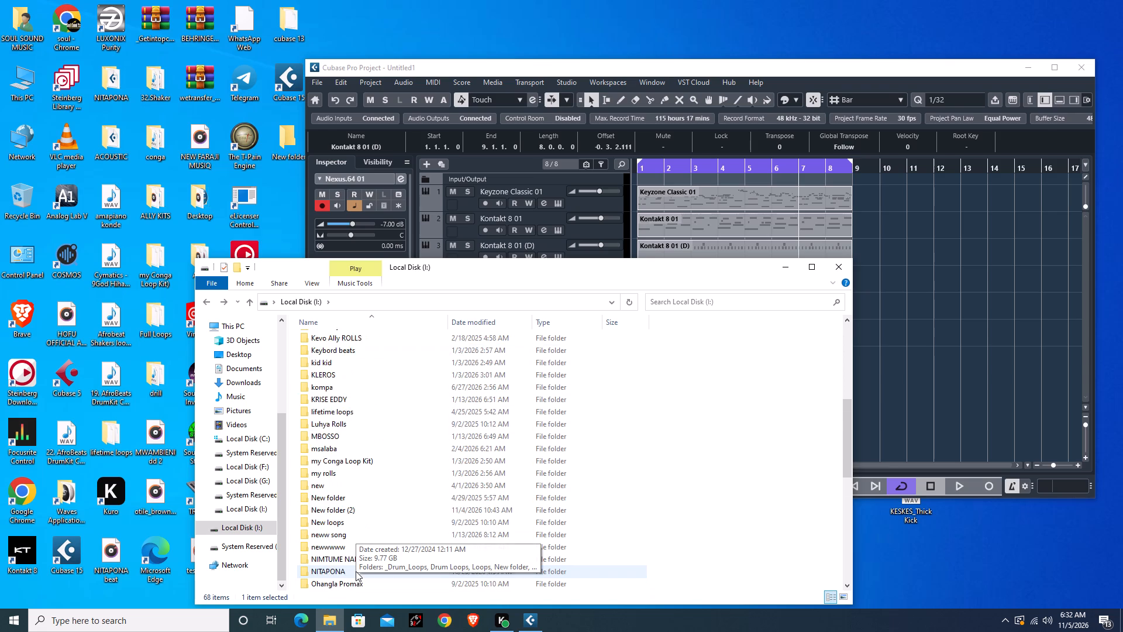
scroll(356, 571, "down", 3)
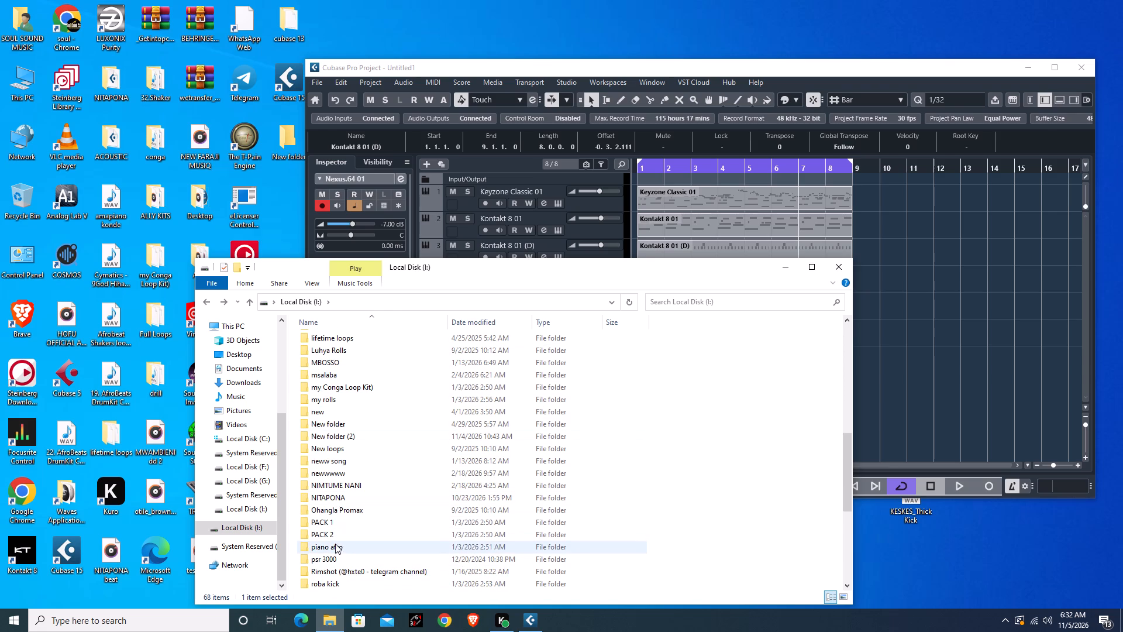
double_click(346, 511)
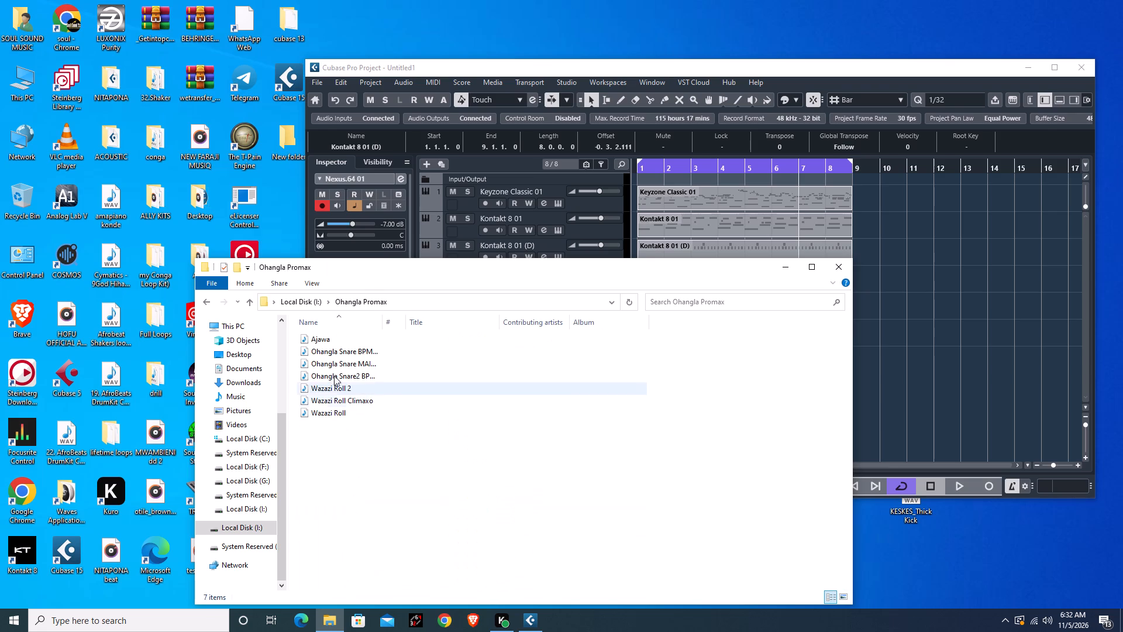
left_click_drag(341, 352, 740, 507)
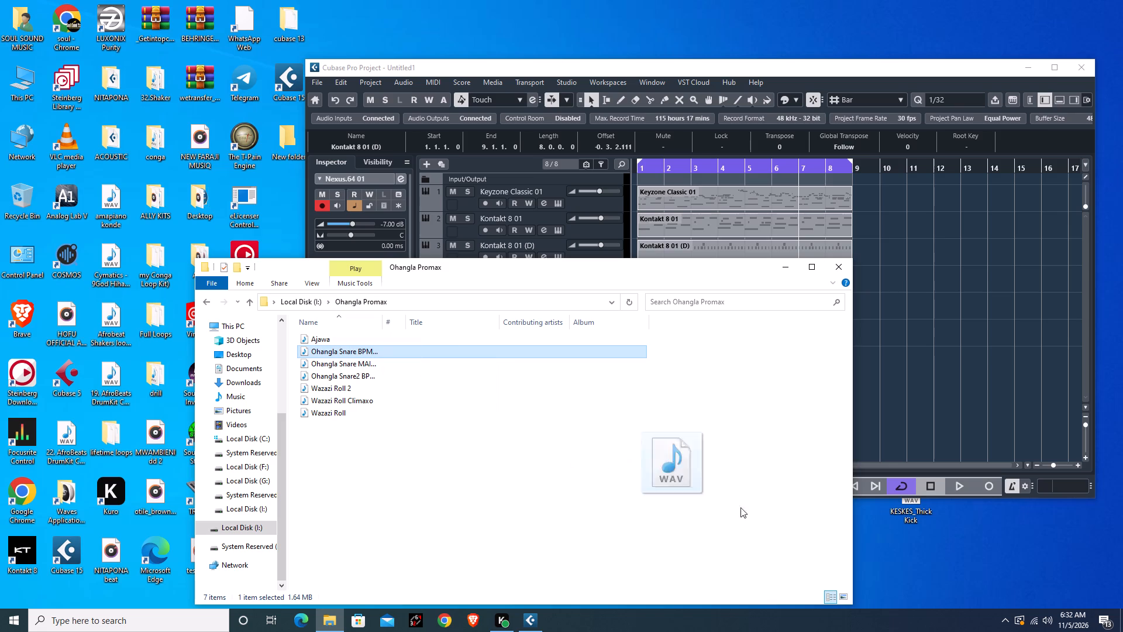
left_click_drag(740, 507, 959, 568)
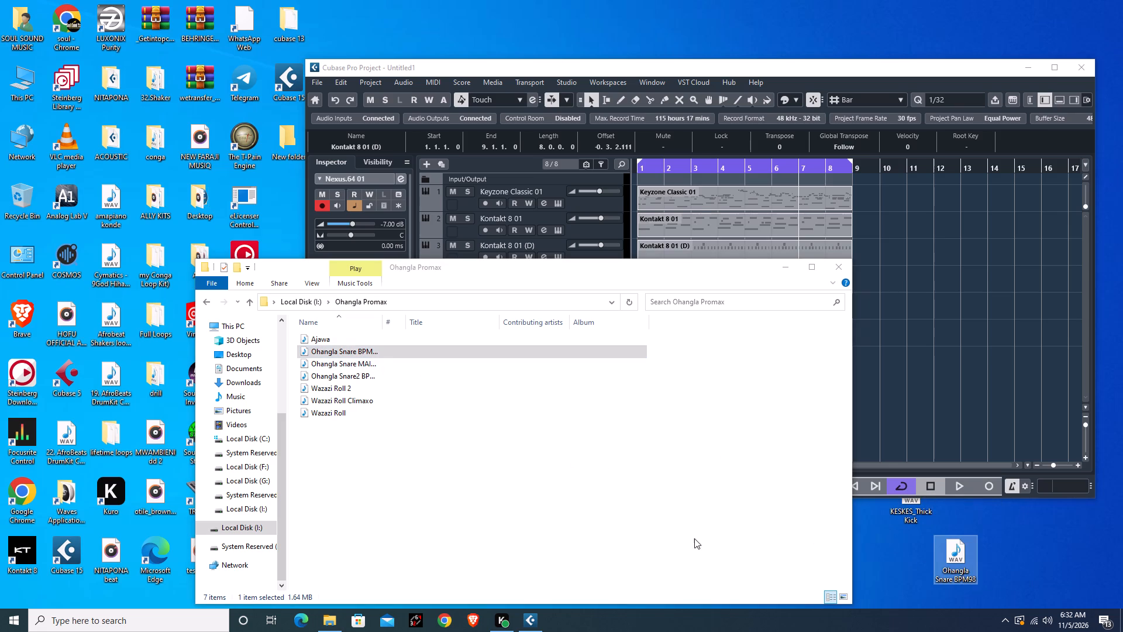
Copy the Ajawa WAV file from Ohangla Promax to the desktop and close File Explorer.
left_click_drag(322, 339, 367, 339)
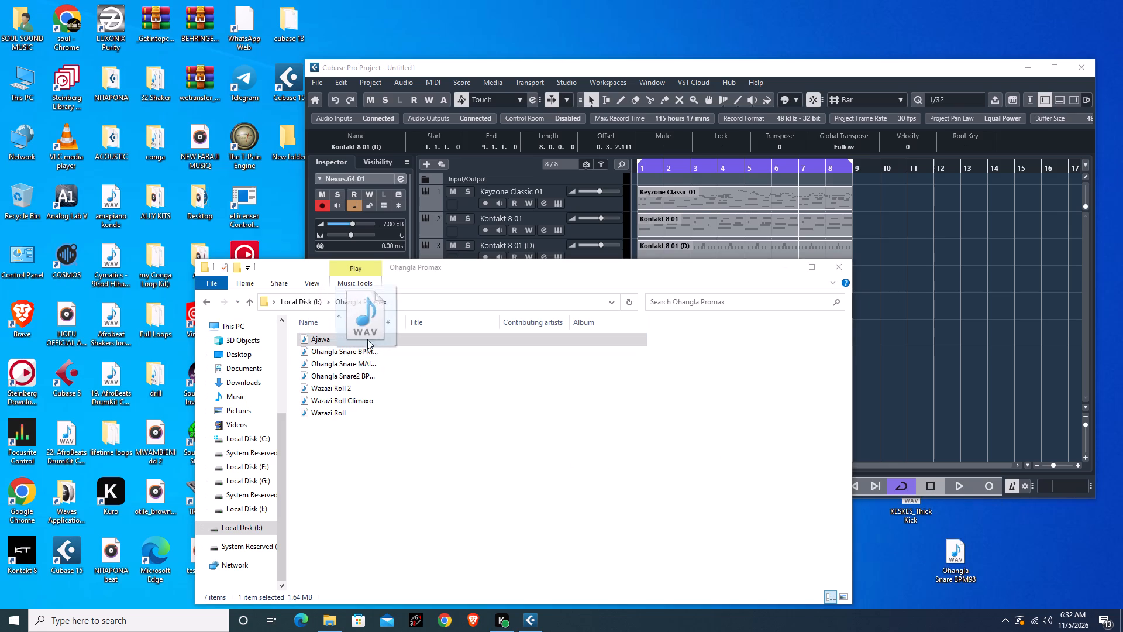
left_click_drag(367, 339, 910, 578)
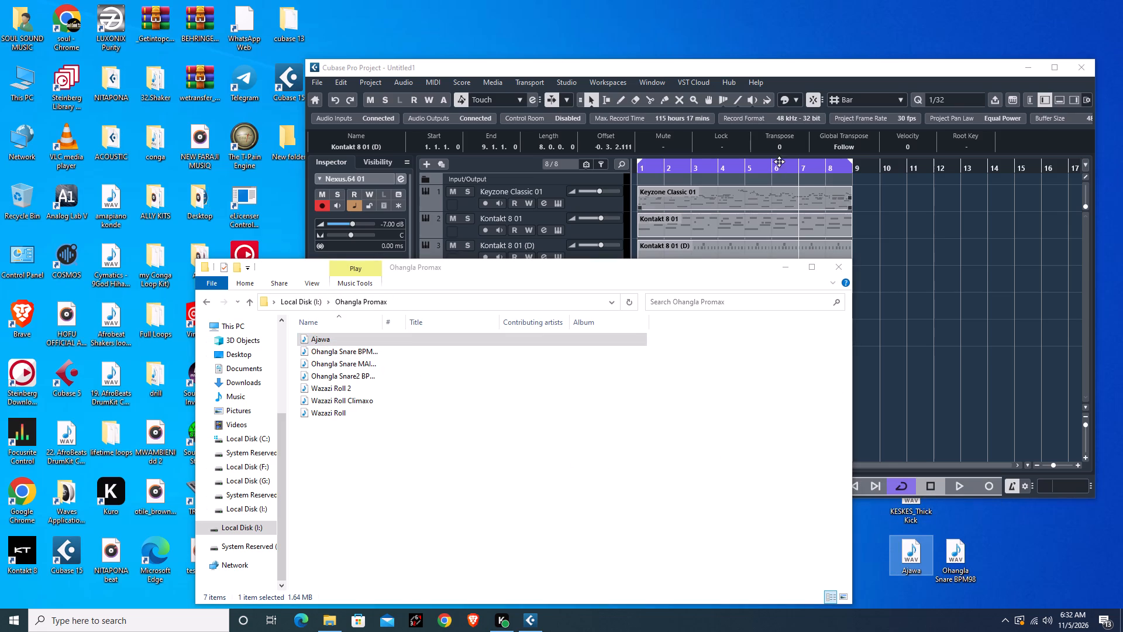
left_click(842, 270)
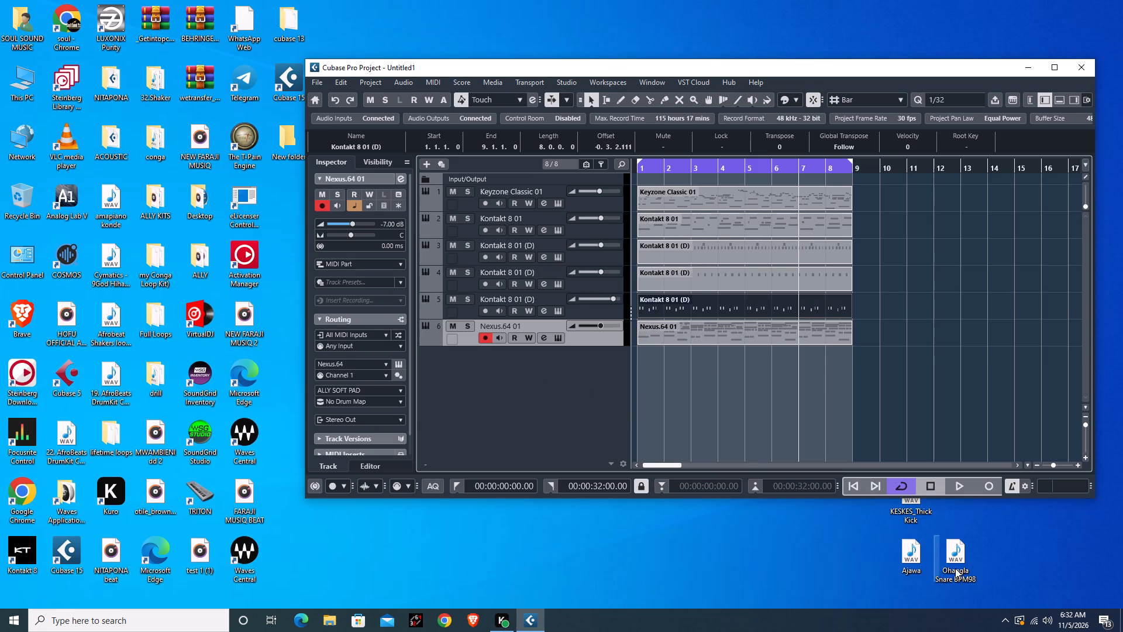
Import Ajawa from the desktop onto a new Cubase track at bar 1, copying it to the project folder and converting its sample rate.
left_click_drag(916, 557, 631, 385)
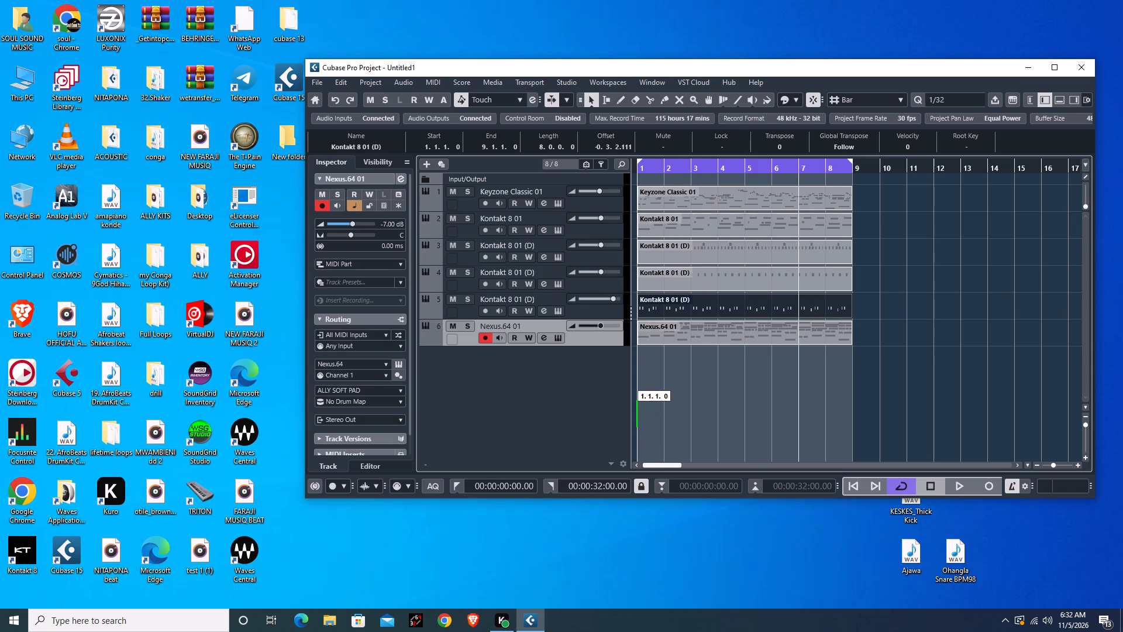
left_click_drag(631, 385, 644, 362)
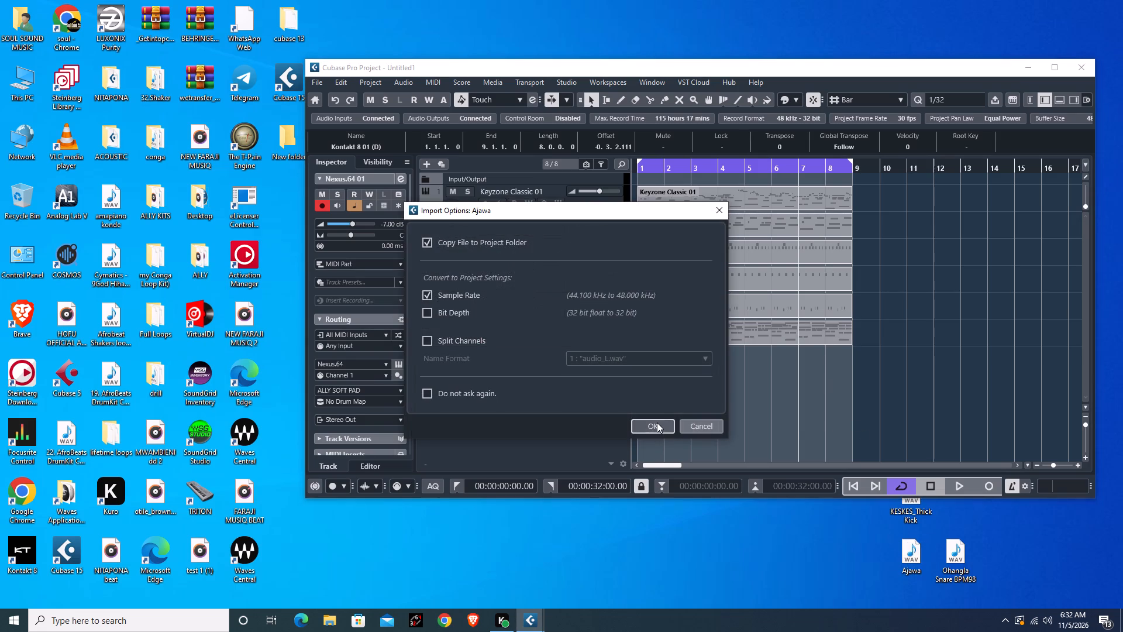
left_click(656, 423)
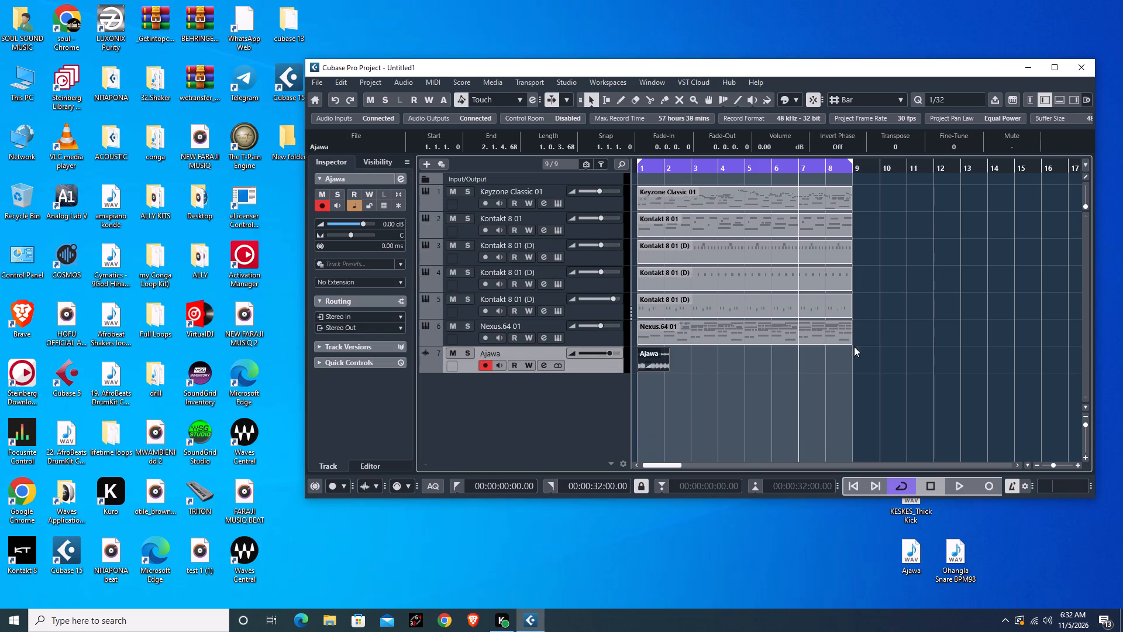
Maximize the project window and turn on Musical Mode for the Ajawa clip.
left_click_drag(981, 69, 918, 64)
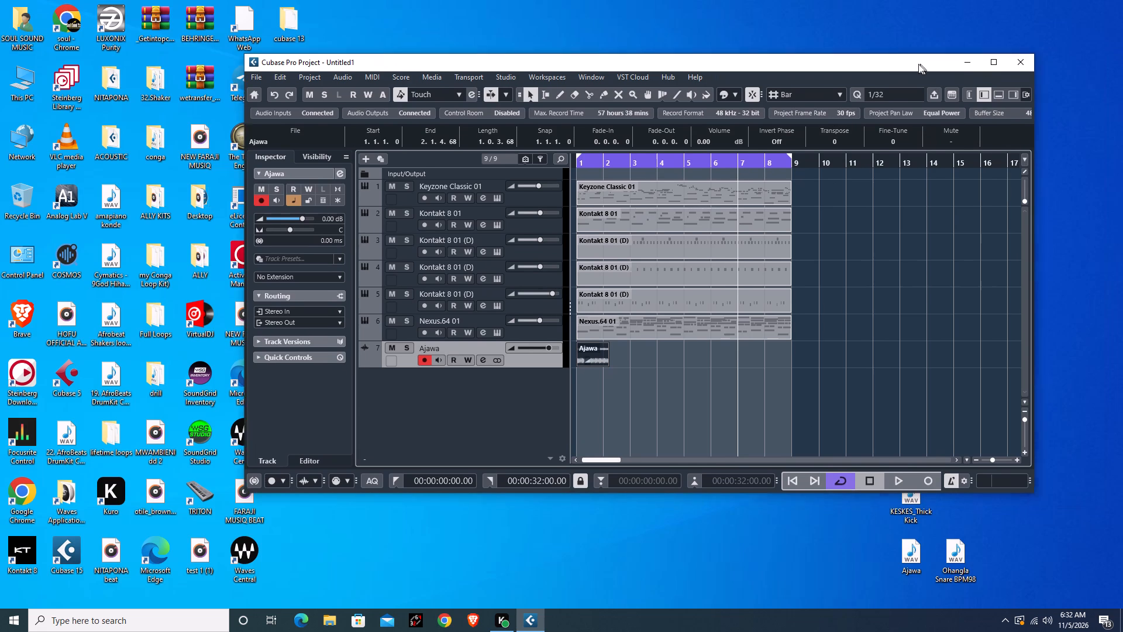
left_click_drag(918, 64, 841, 57)
left_click(918, 53)
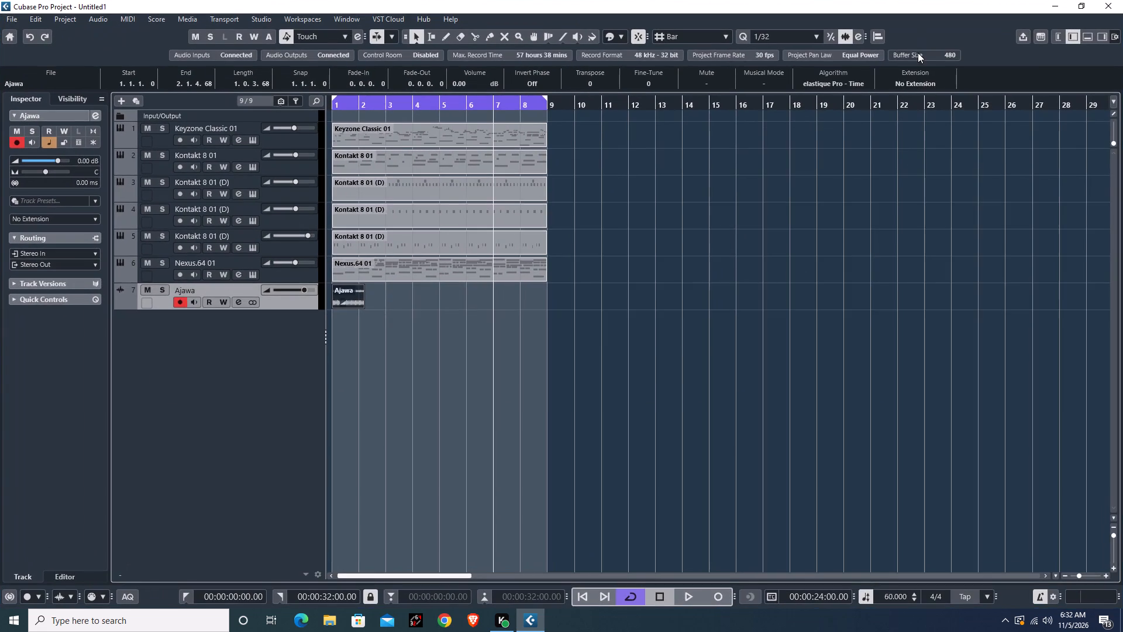
left_click(760, 84)
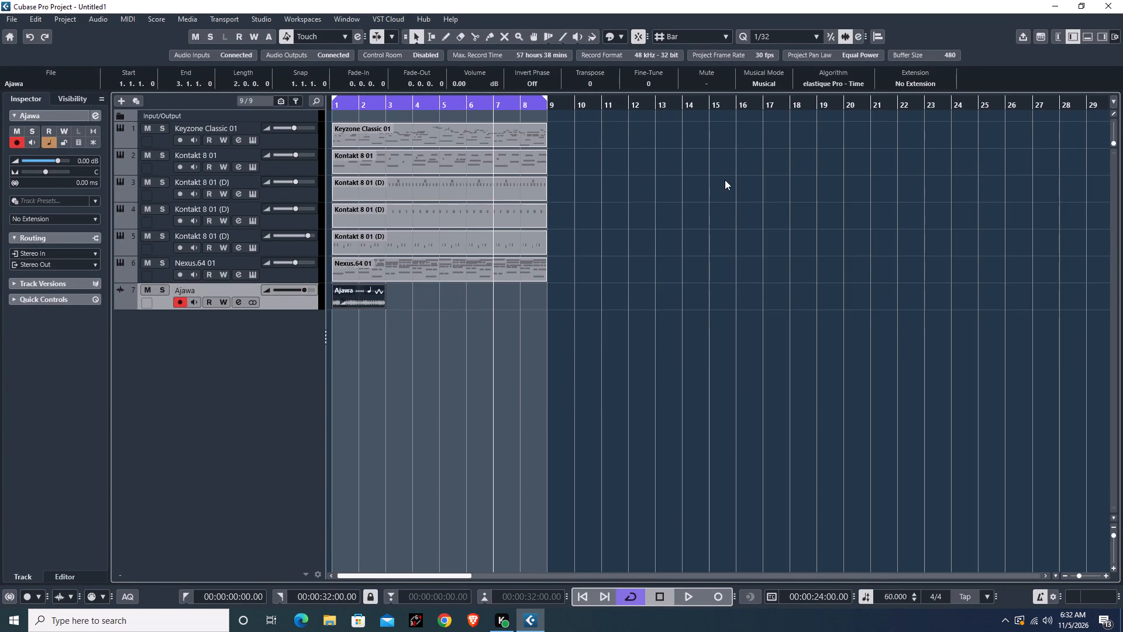
Start playback and duplicate the Ajawa clip three times to fill the eight-bar cycle.
key("space")
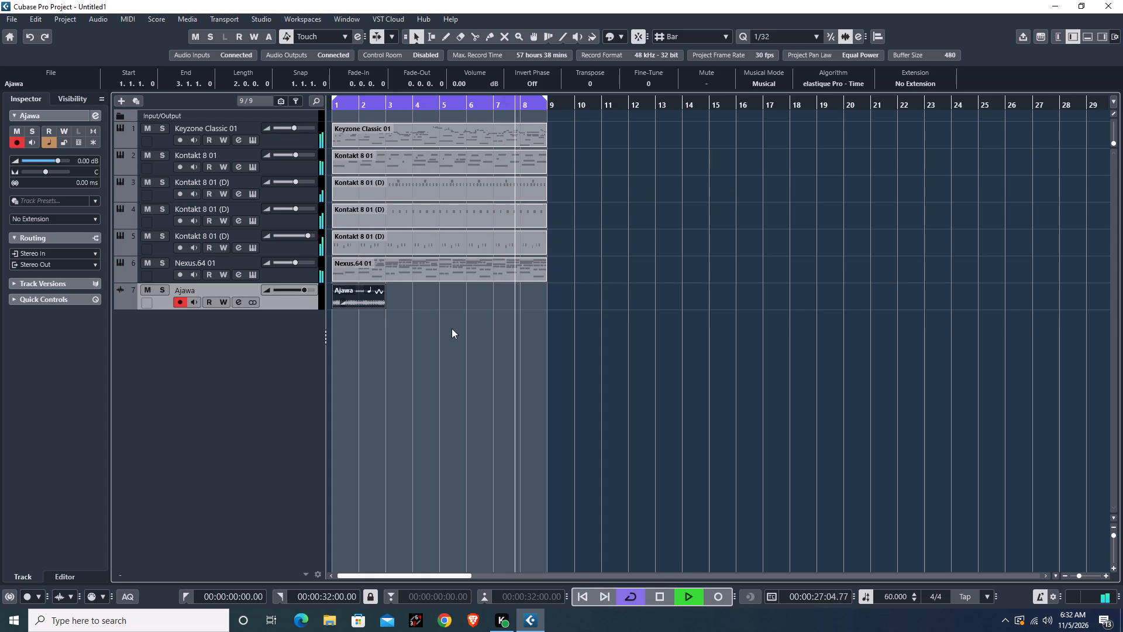
key("ctrl+d")
key("ctrl+d")
key("ctrl+d")
Select all four Ajawa clips and lower their clip volume to -12 dB.
left_click_drag(571, 299, 507, 311)
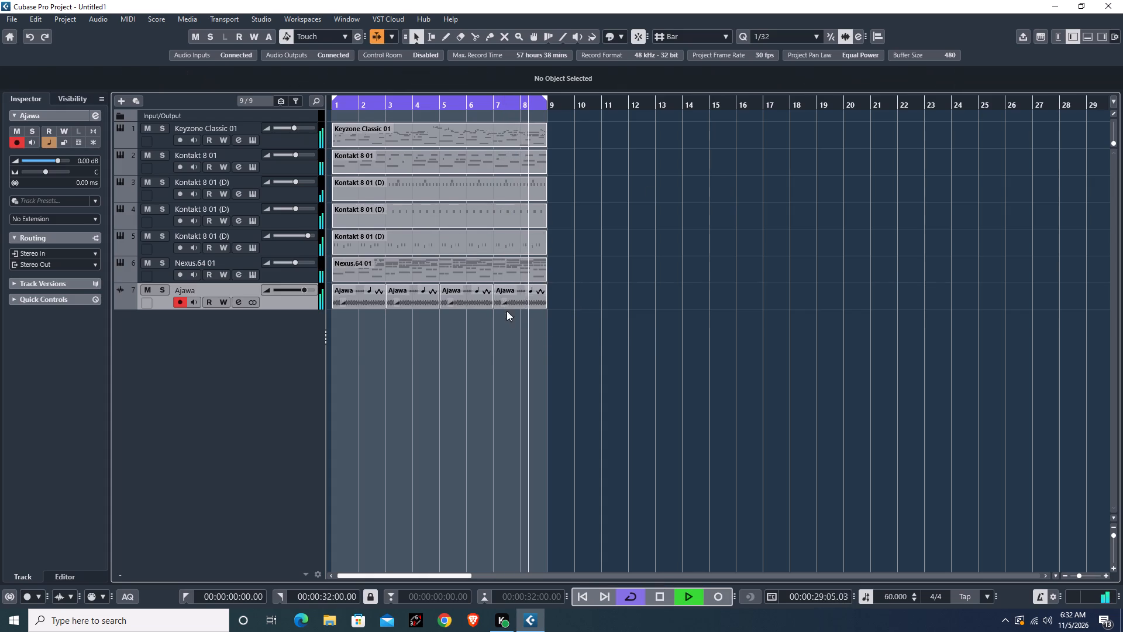
left_click_drag(507, 311, 313, 355)
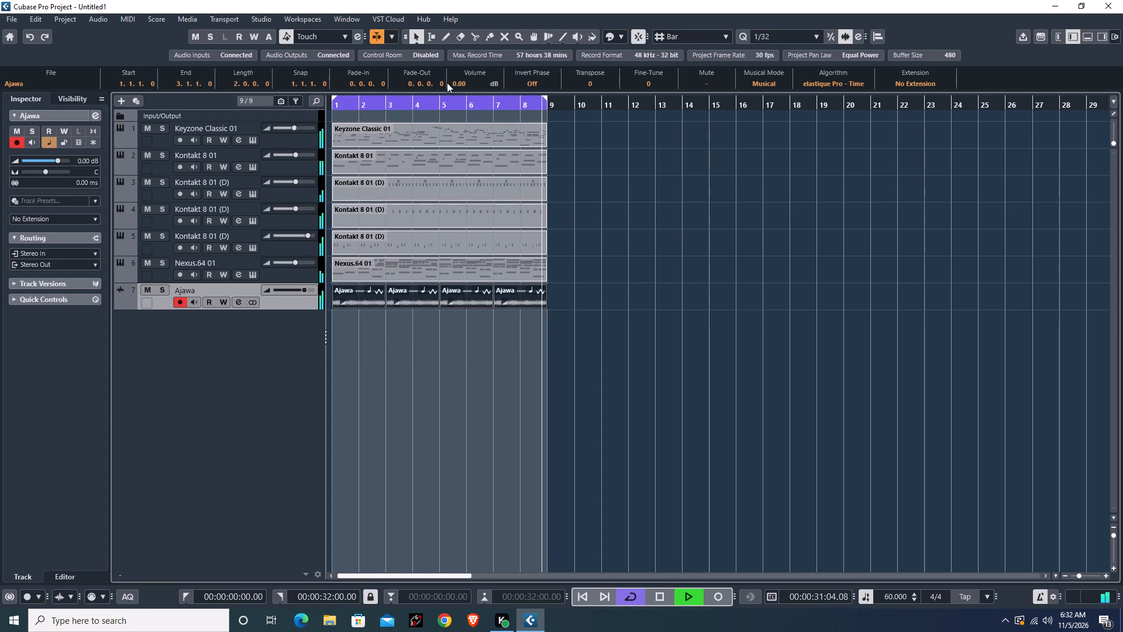
scroll(461, 83, "down", 12)
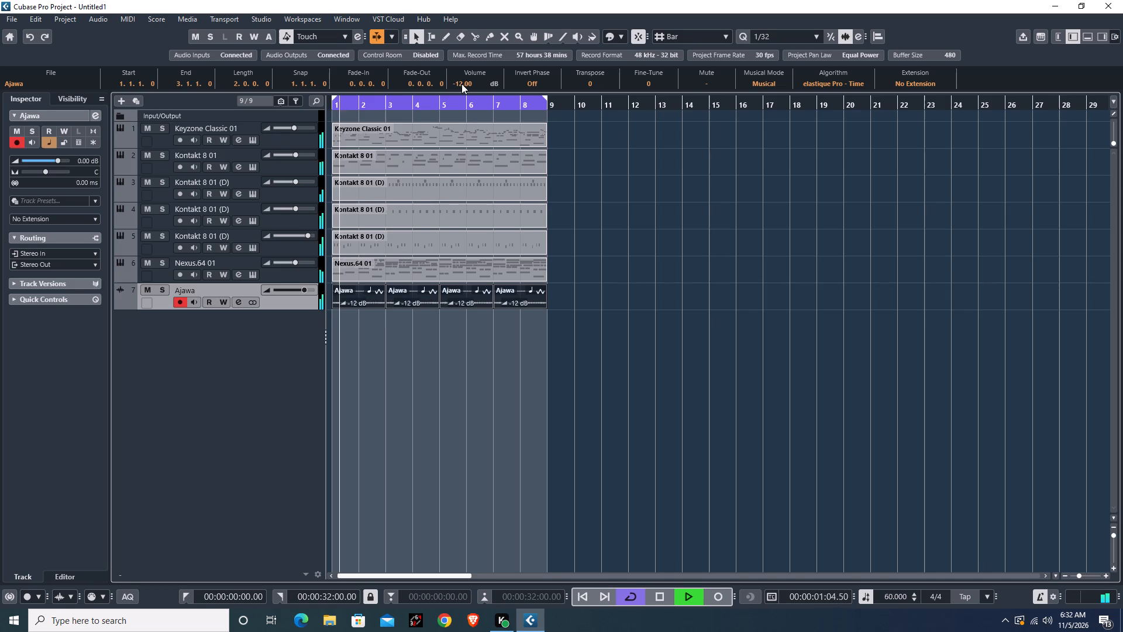
Lower the clip volume of the four selected Ajawa clips further to -18 dB.
scroll(461, 84, "down", 3)
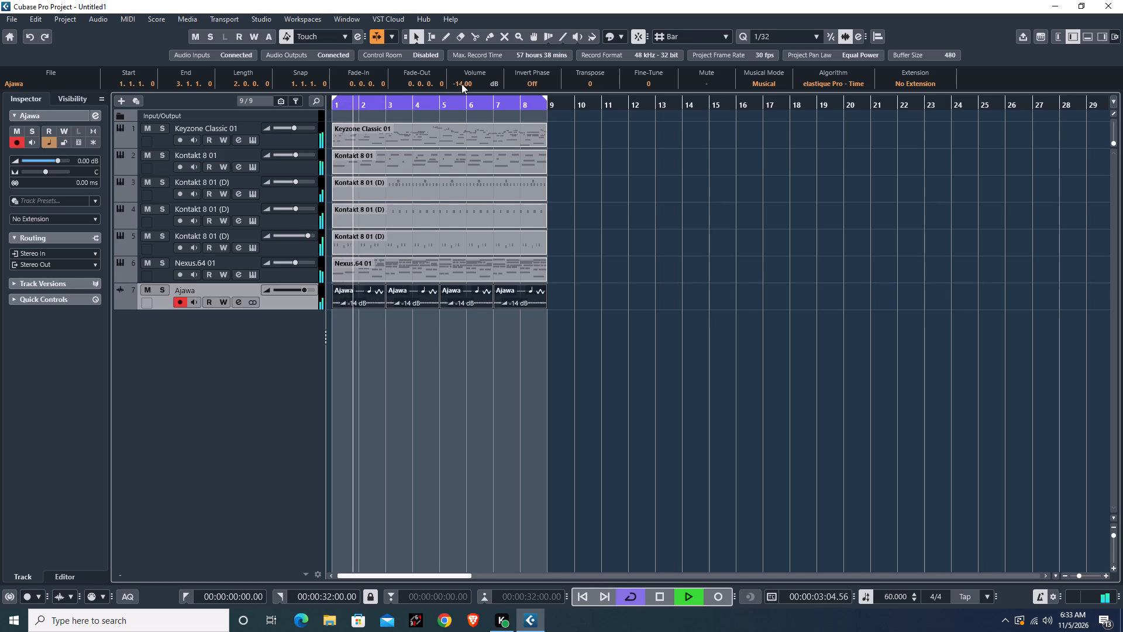
scroll(461, 84, "down", 2)
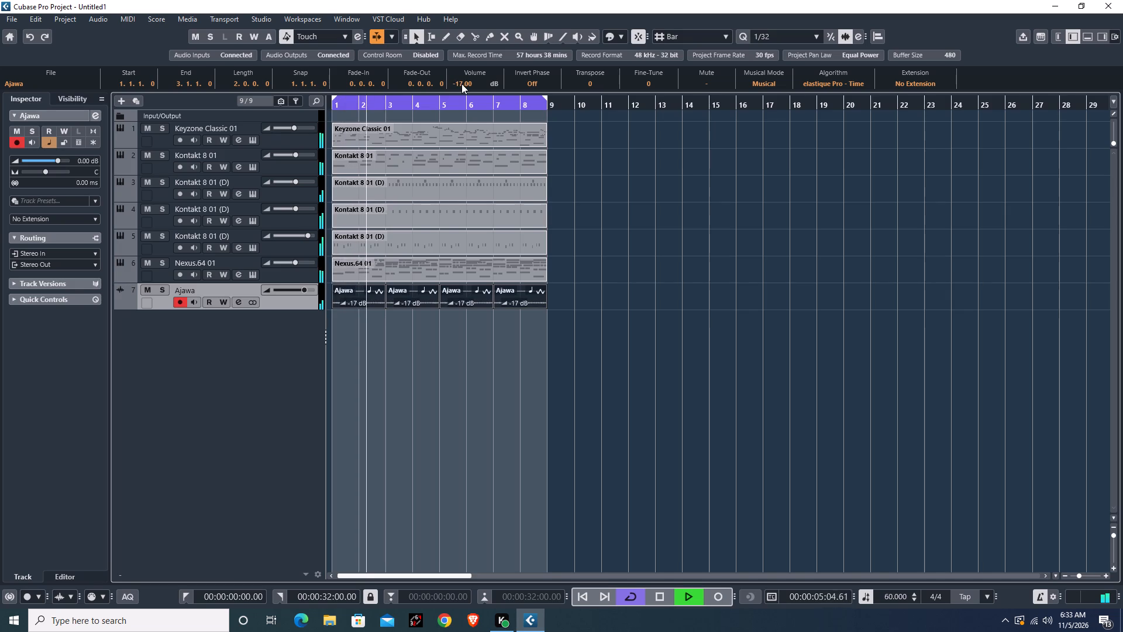
scroll(461, 84, "down", 1)
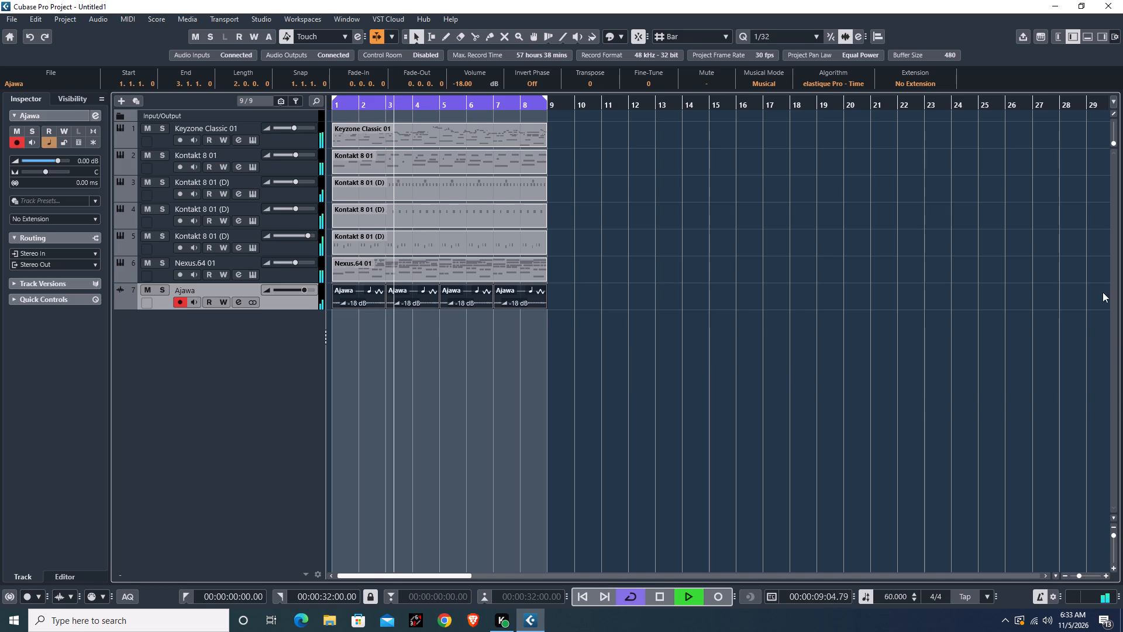
Import KESKES_Thick Kick from the desktop onto a new track at bar 1, copying it to the project folder and converting its sample rate.
left_click(1077, 6)
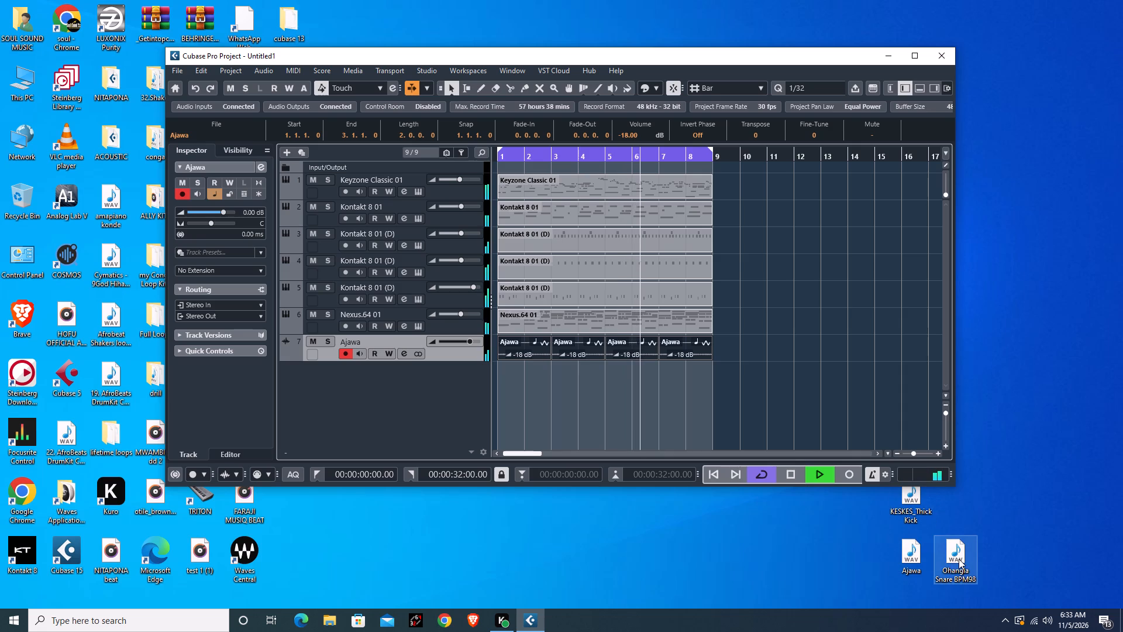
left_click_drag(912, 499, 790, 481)
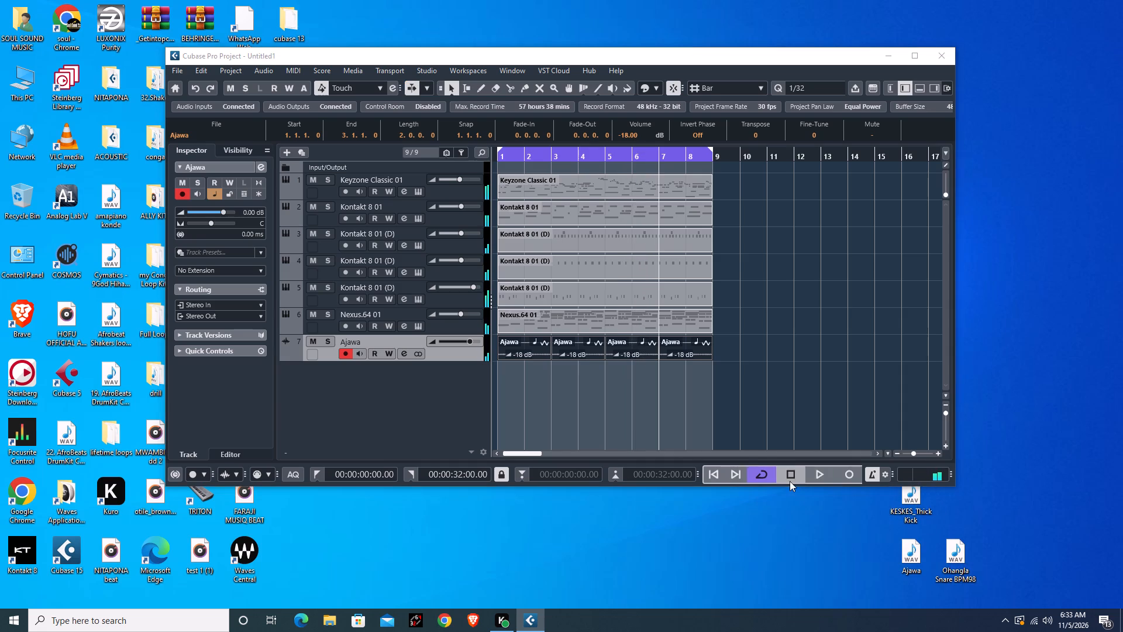
left_click_drag(790, 481, 502, 366)
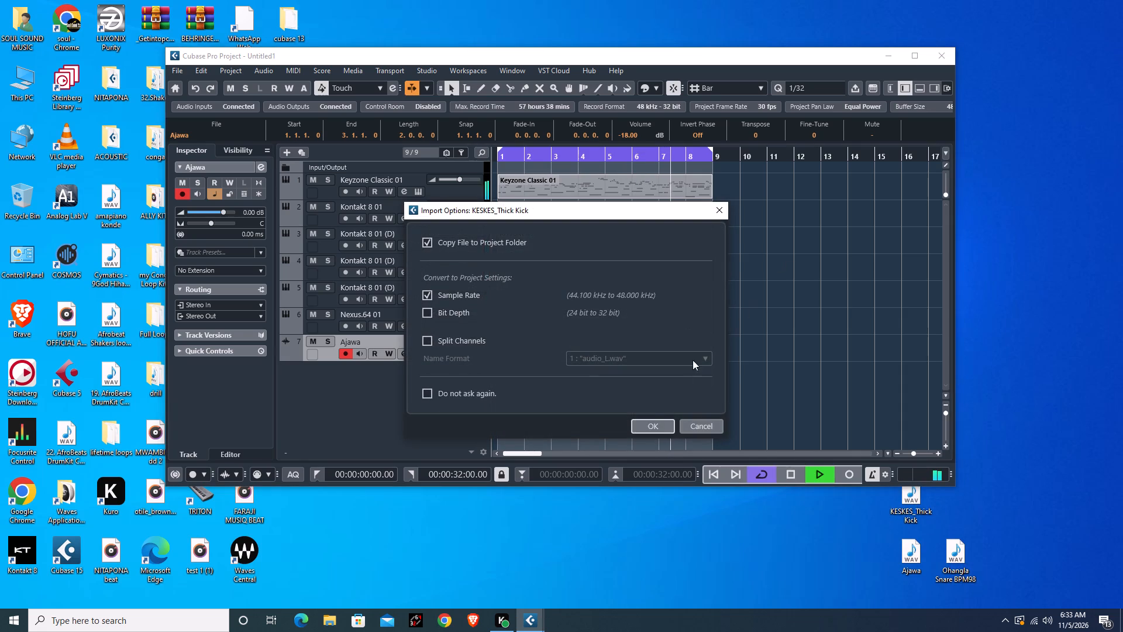
left_click(653, 425)
left_click(913, 51)
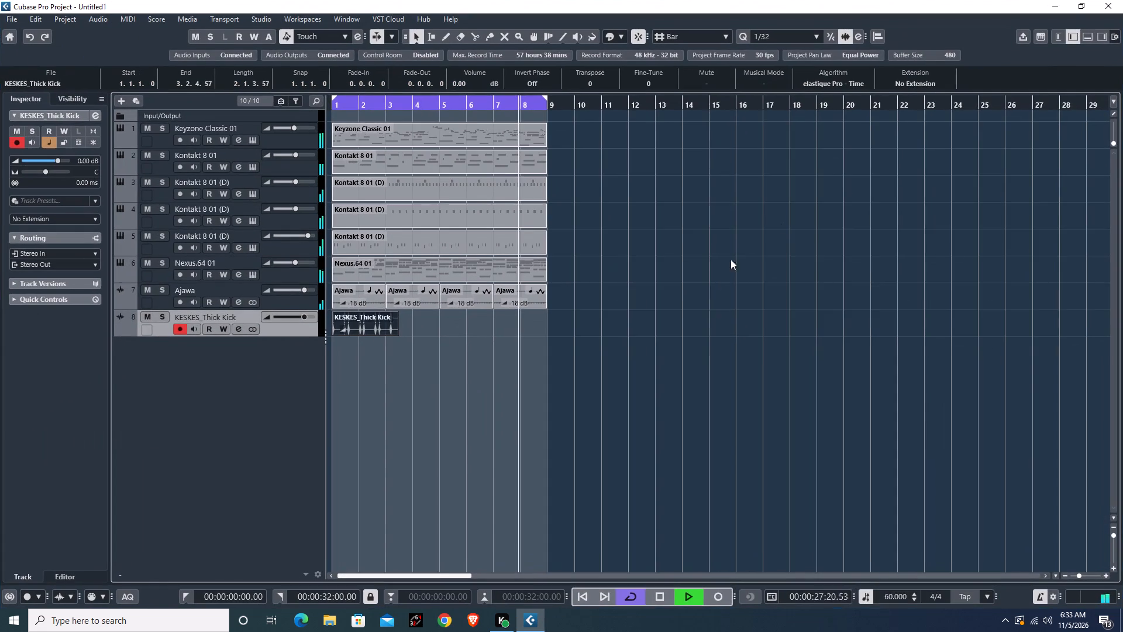
Stop playback and trim the end of the KESKES_Thick Kick clip back to bar 2, leaving one bar.
key("h")
key("h")
key("h")
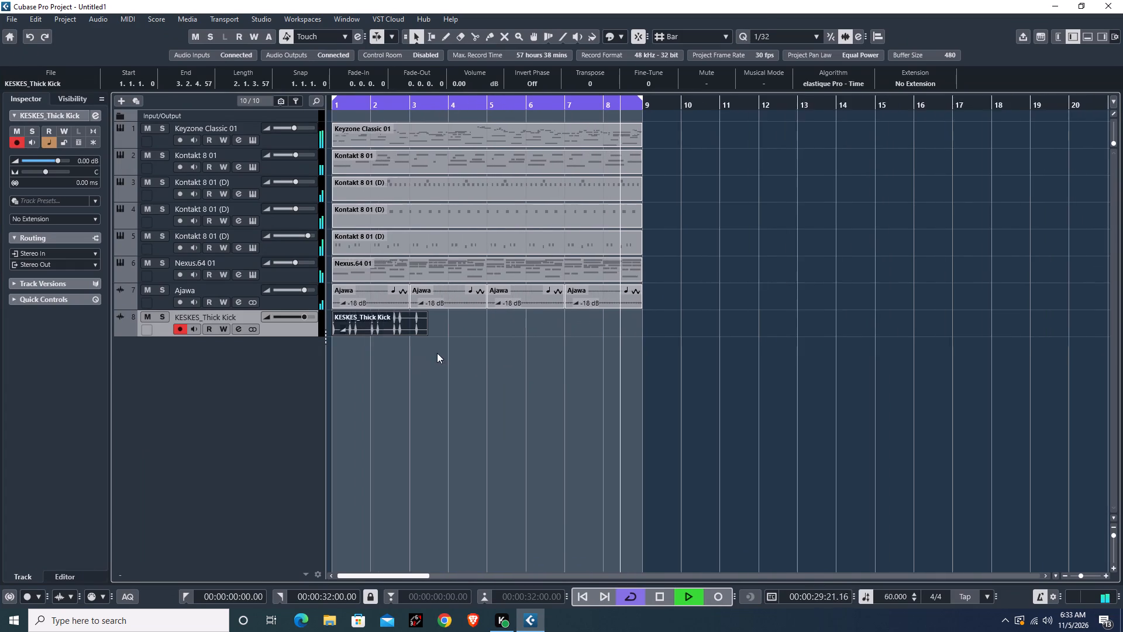
key("h")
type("HHH")
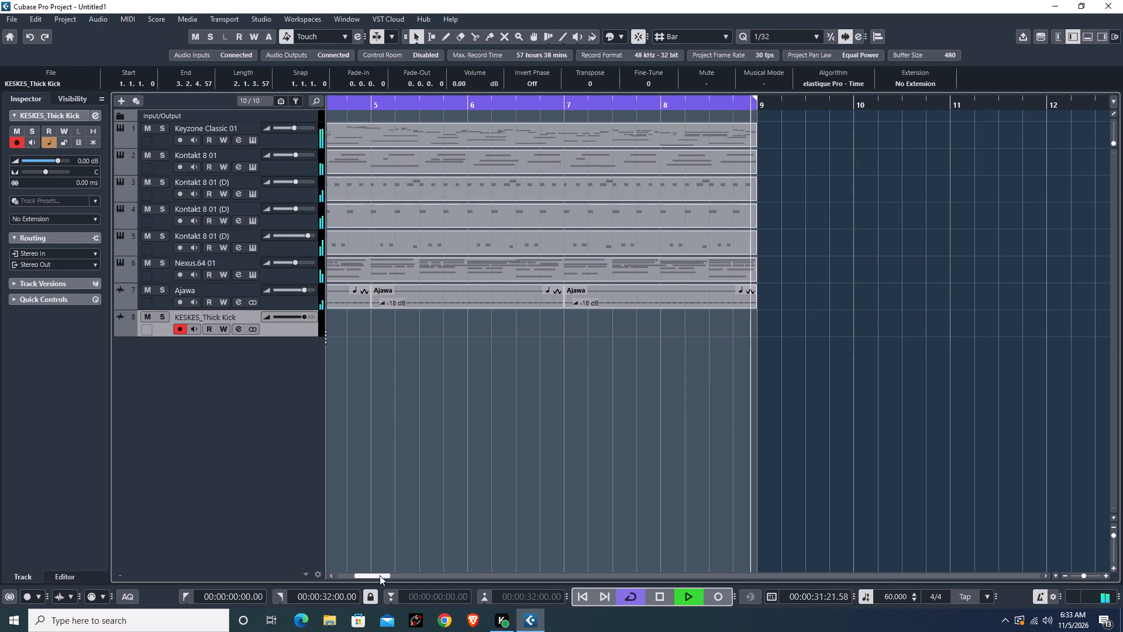
left_click_drag(380, 575, 366, 575)
key("space")
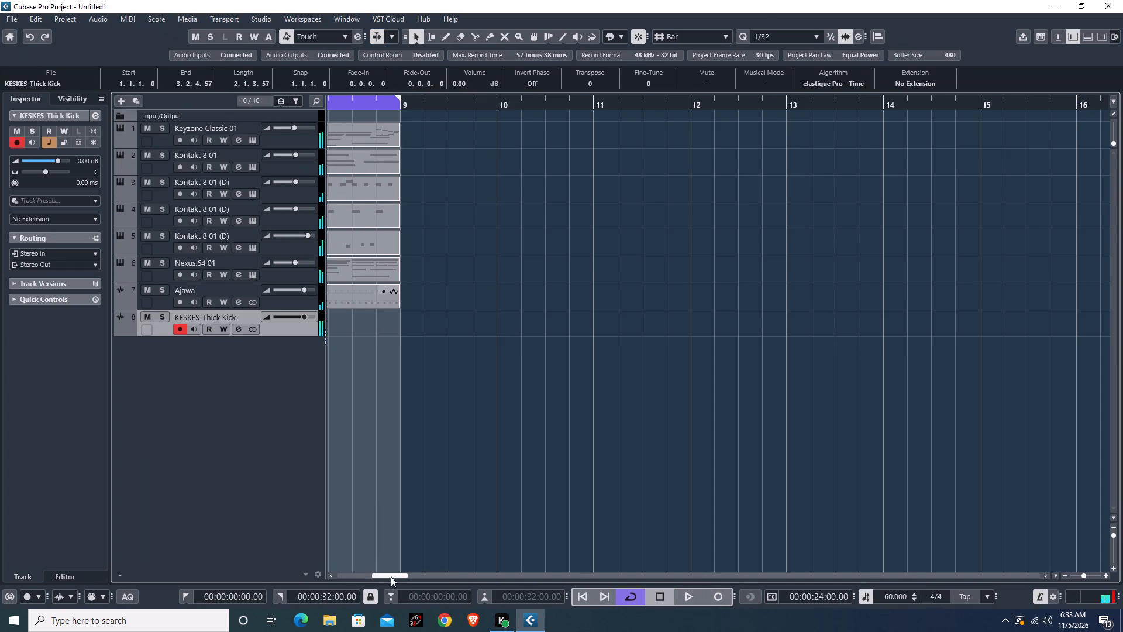
left_click_drag(391, 576, 299, 576)
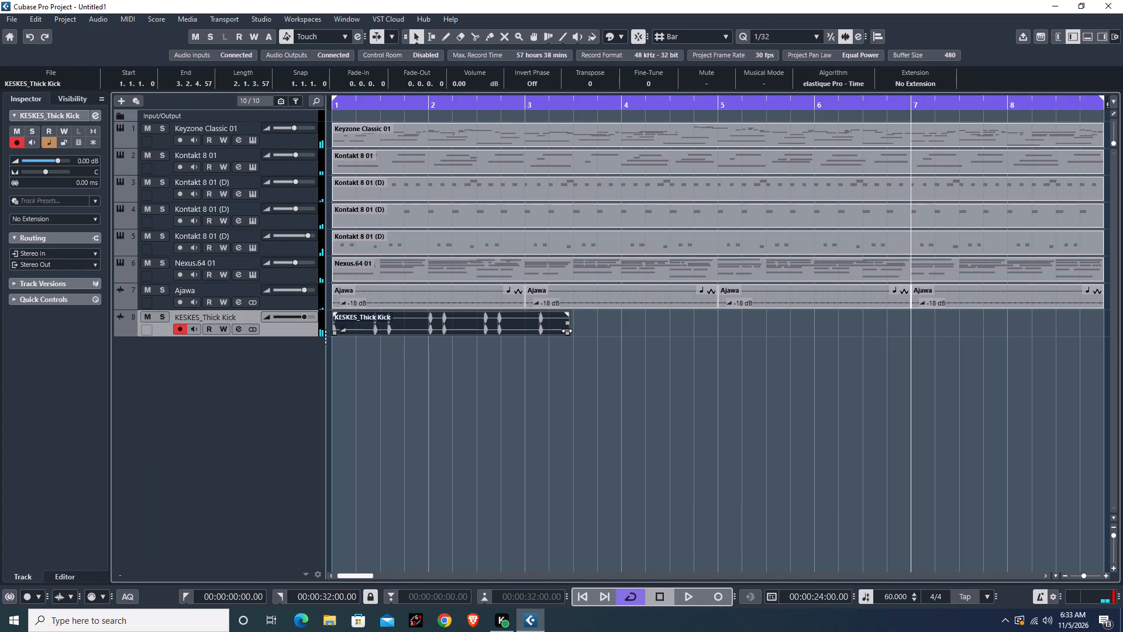
left_click_drag(567, 331, 402, 348)
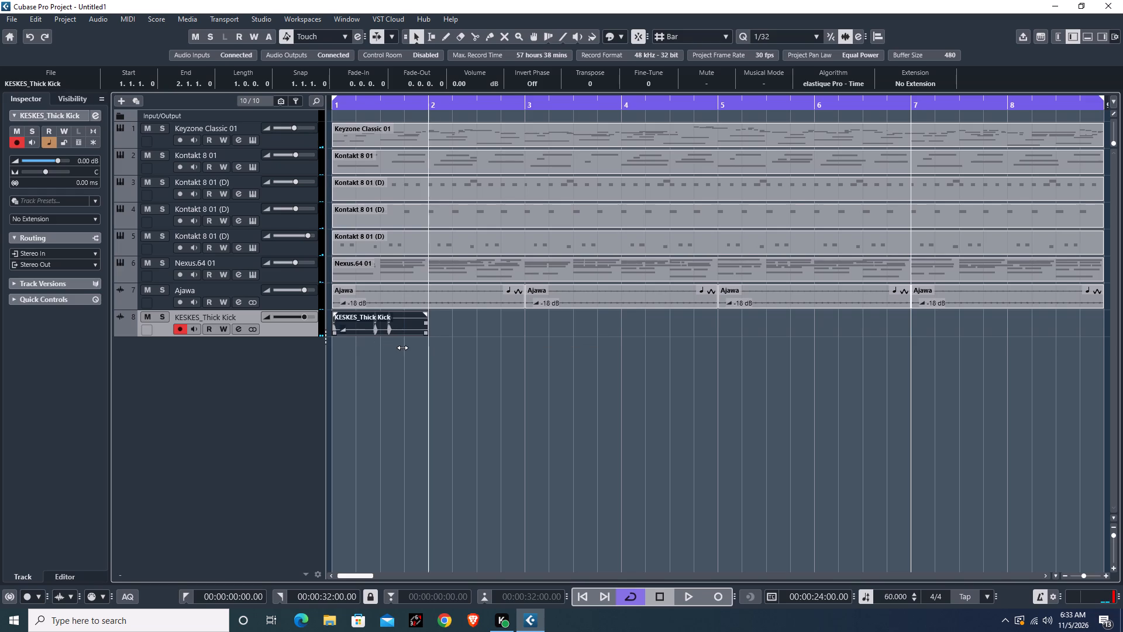
left_click_drag(402, 348, 405, 348)
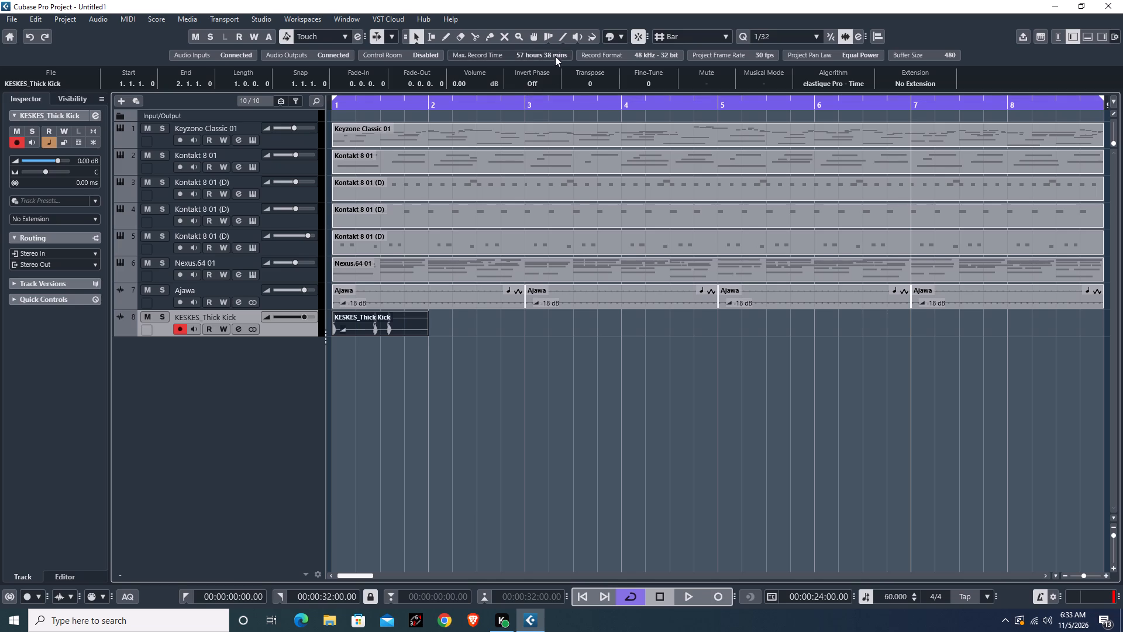
Choose the Split tool, then set the quantize preset to 1/16 and the snap grid type to Beat.
left_click(476, 37)
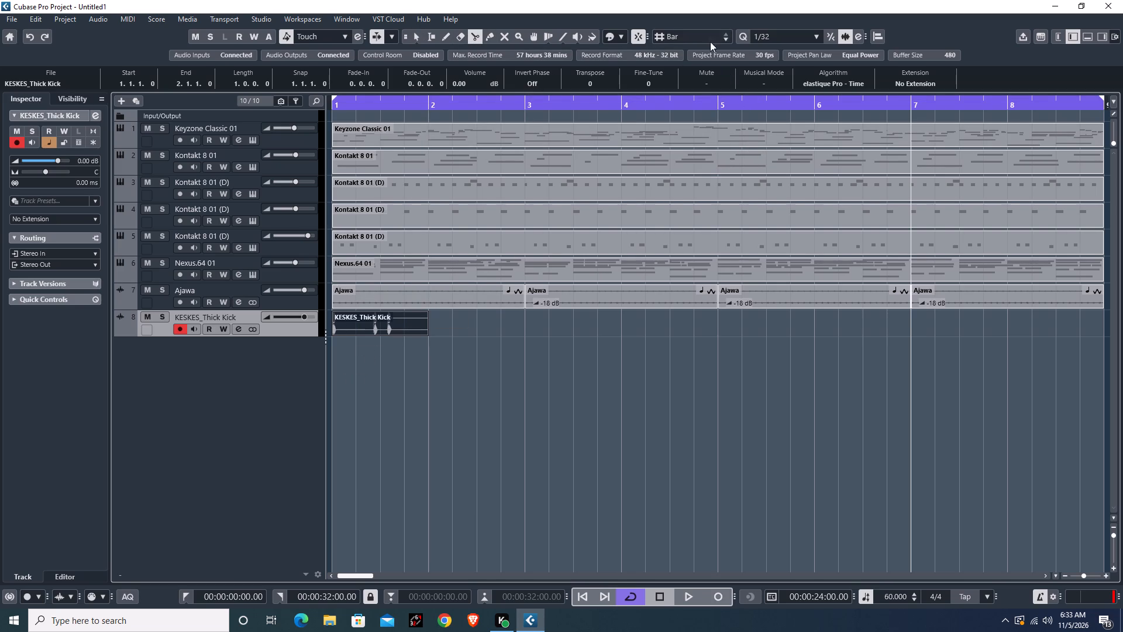
left_click(784, 37)
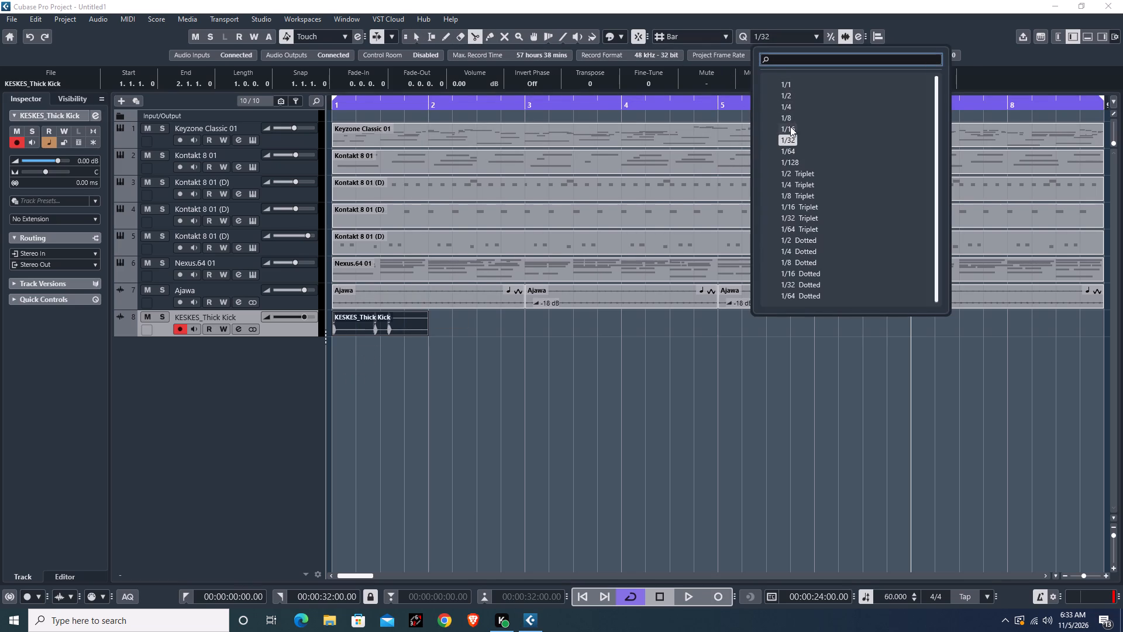
left_click(790, 128)
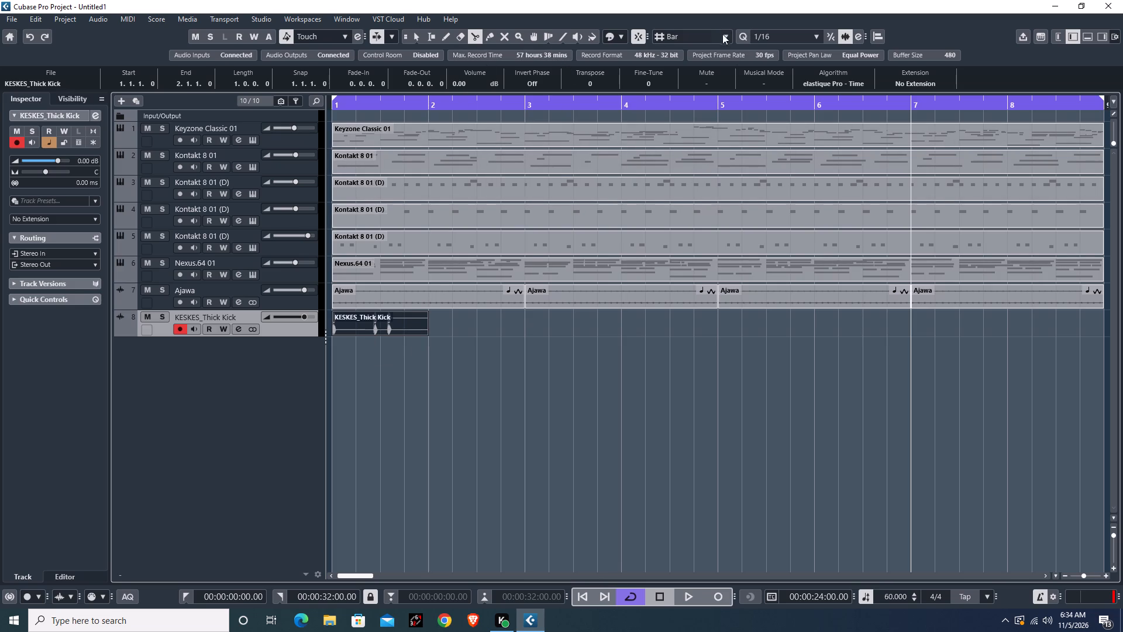
left_click(689, 39)
left_click(687, 66)
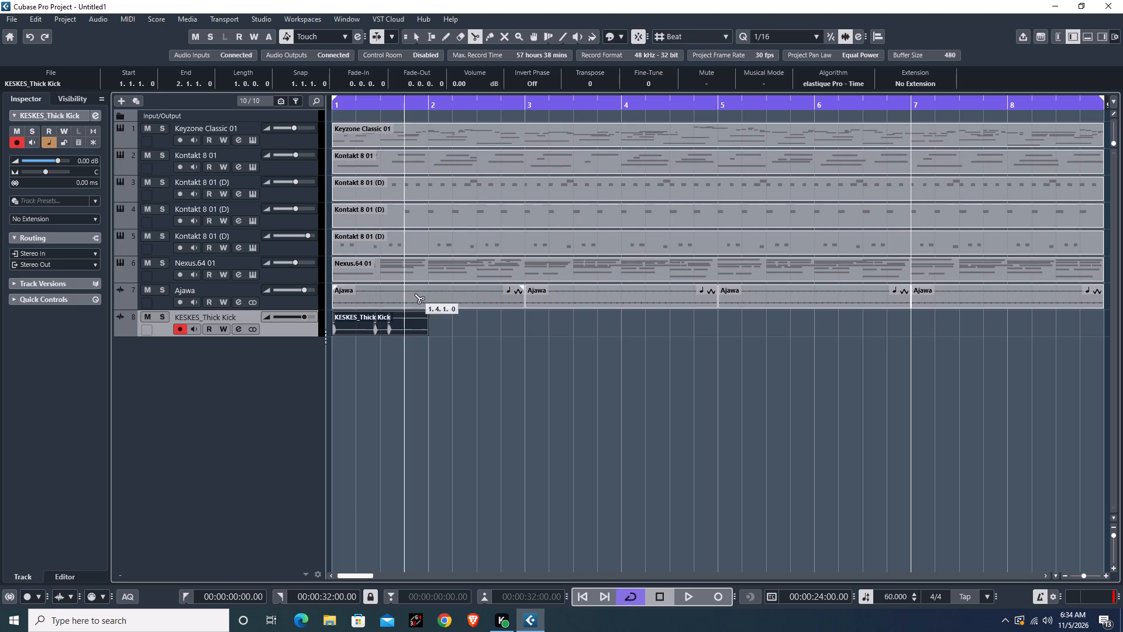
Split the kick clip at beat 2 of bar 1 and delete the part after the cut.
left_click(360, 328)
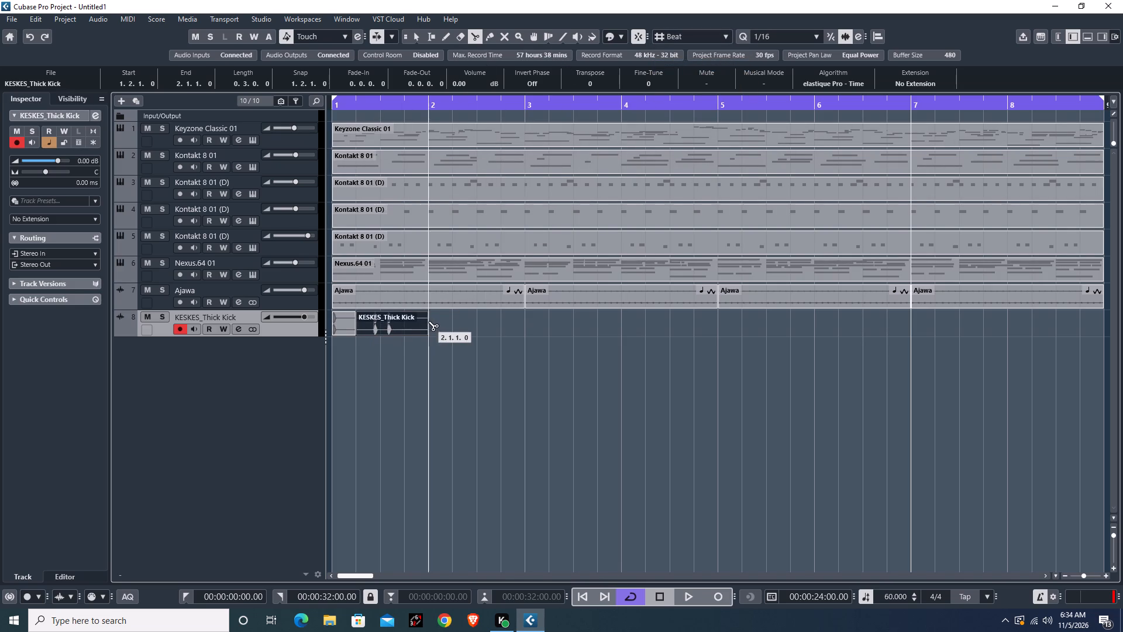
key("BackSpace")
key("space")
key("space")
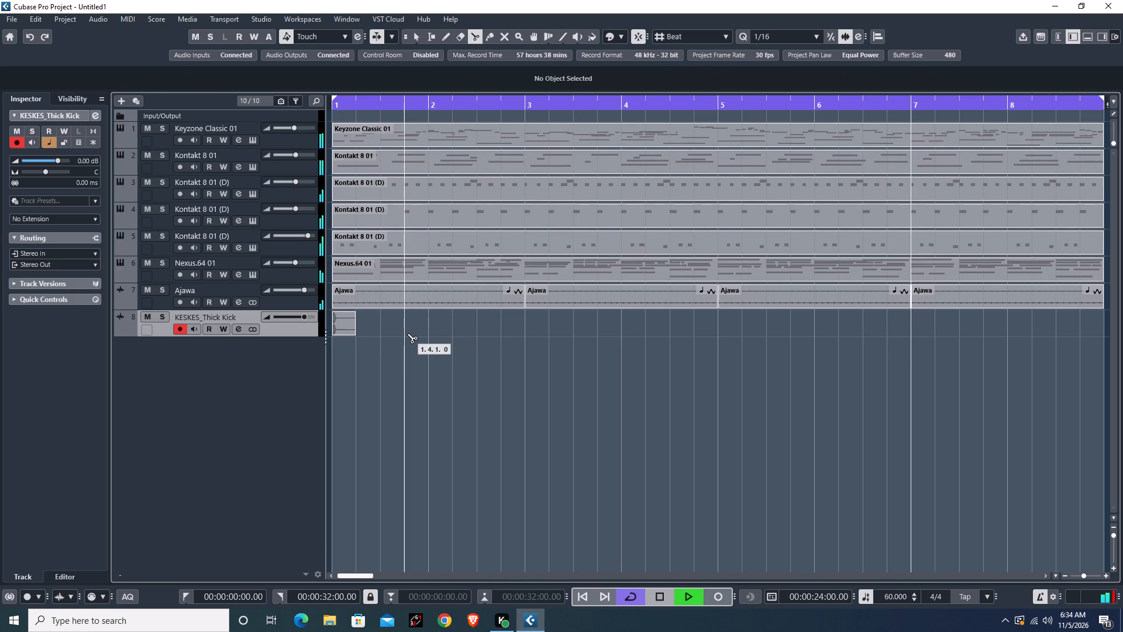
key("1")
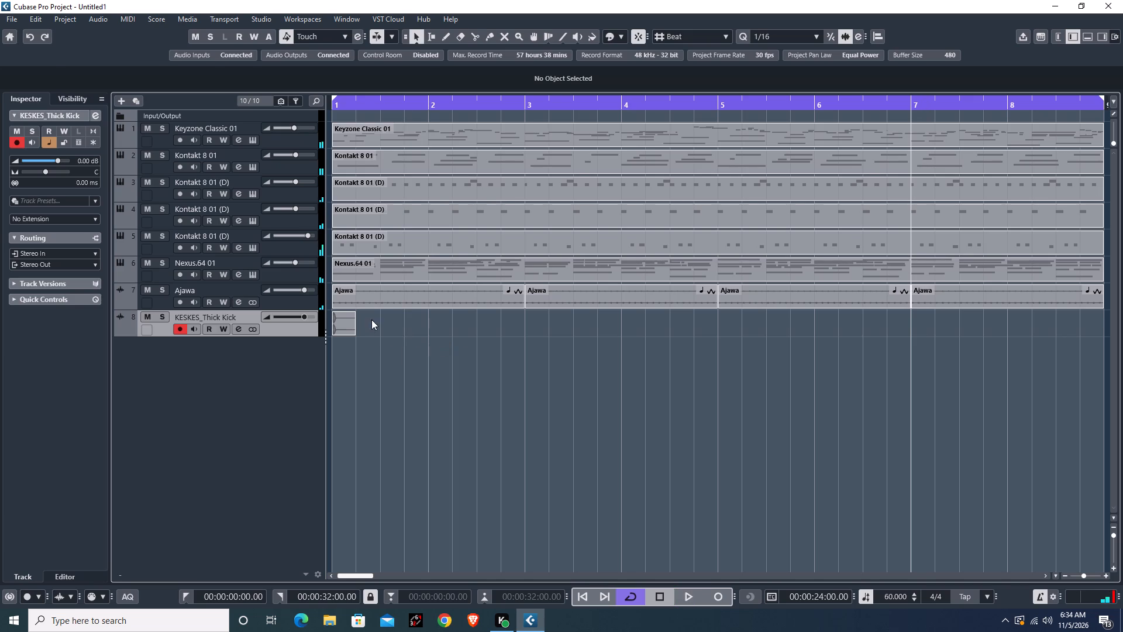
Select the one-beat kick clip and duplicate it eight times in a row, up to the first beat of bar 3.
left_click_drag(371, 320, 335, 372)
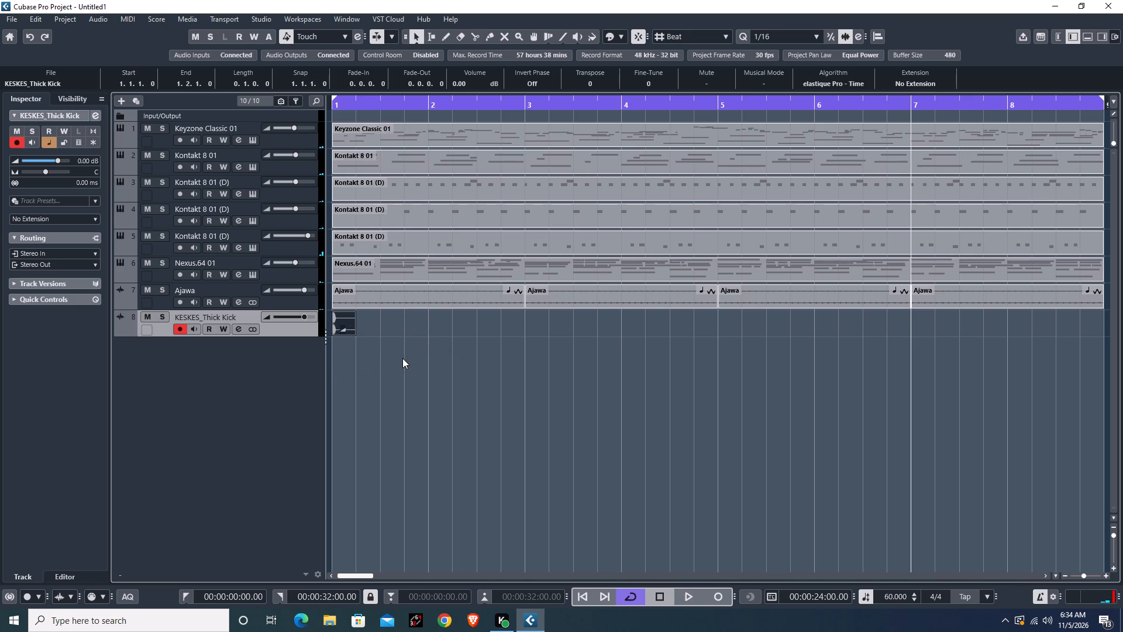
key("ctrl+d")
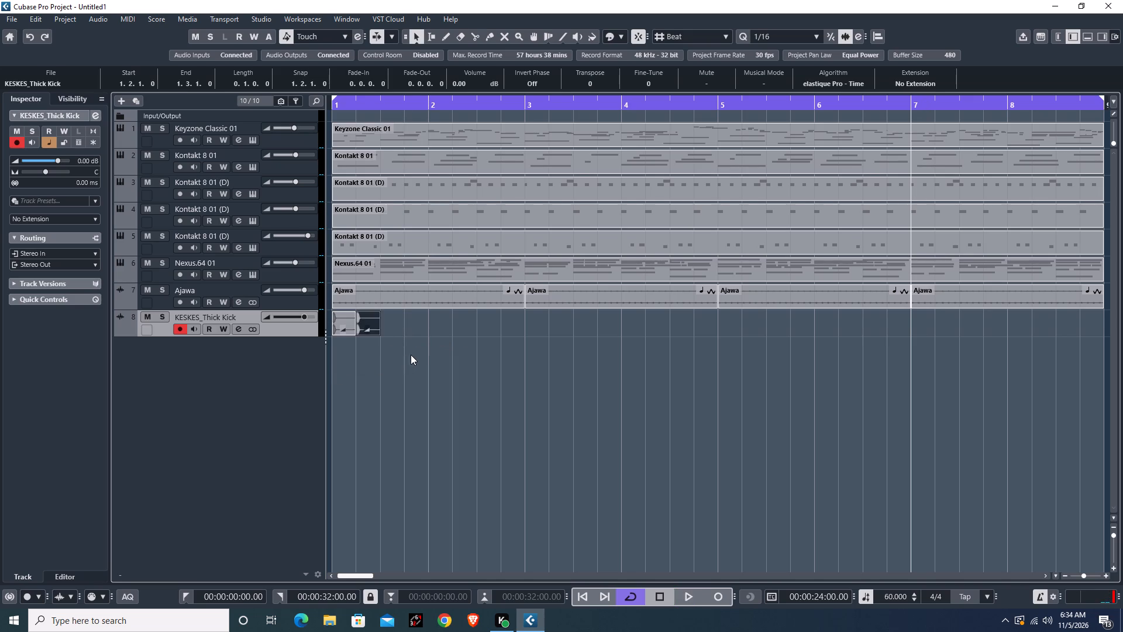
key("ctrl+d")
key("ctrl+d")
key("ctrl+d")
key("ctrl+d")
key("ctrl+d")
key("ctrl+d")
key("ctrl+d")
key("space")
key("space")
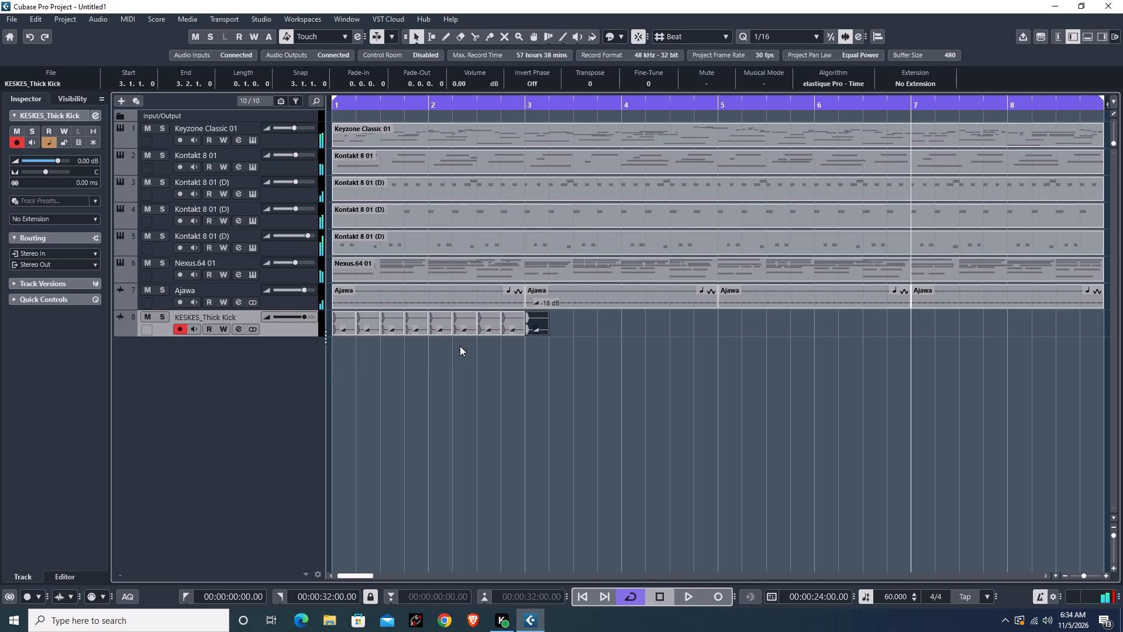
Play the kick pattern from bar 1 and delete the extra kick clip at the start of bar 3.
left_click(333, 362)
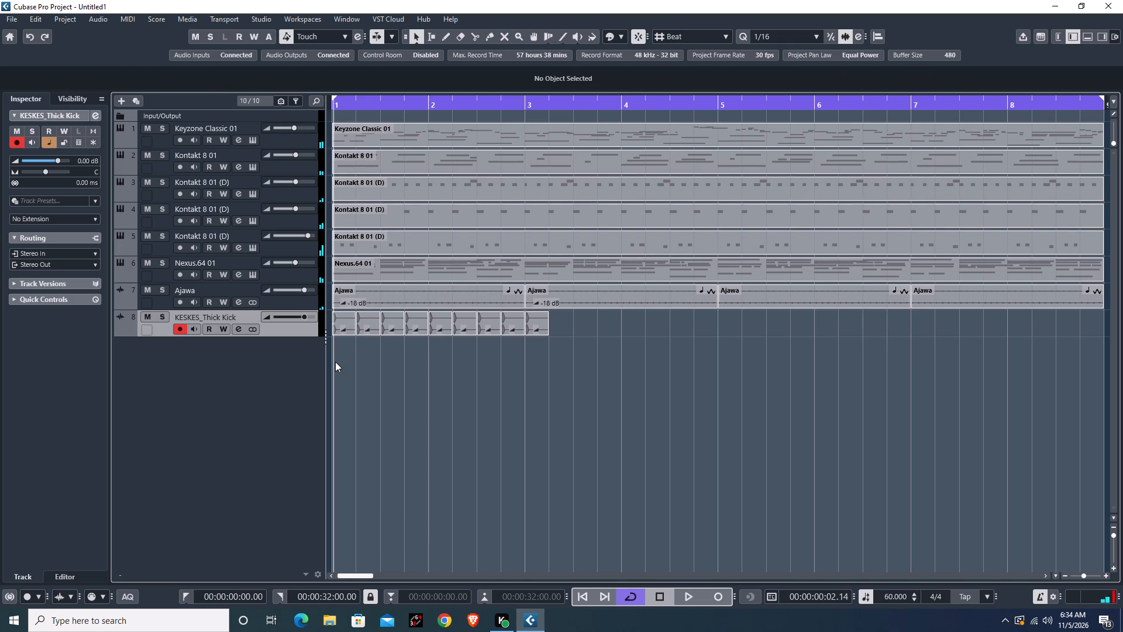
key("space")
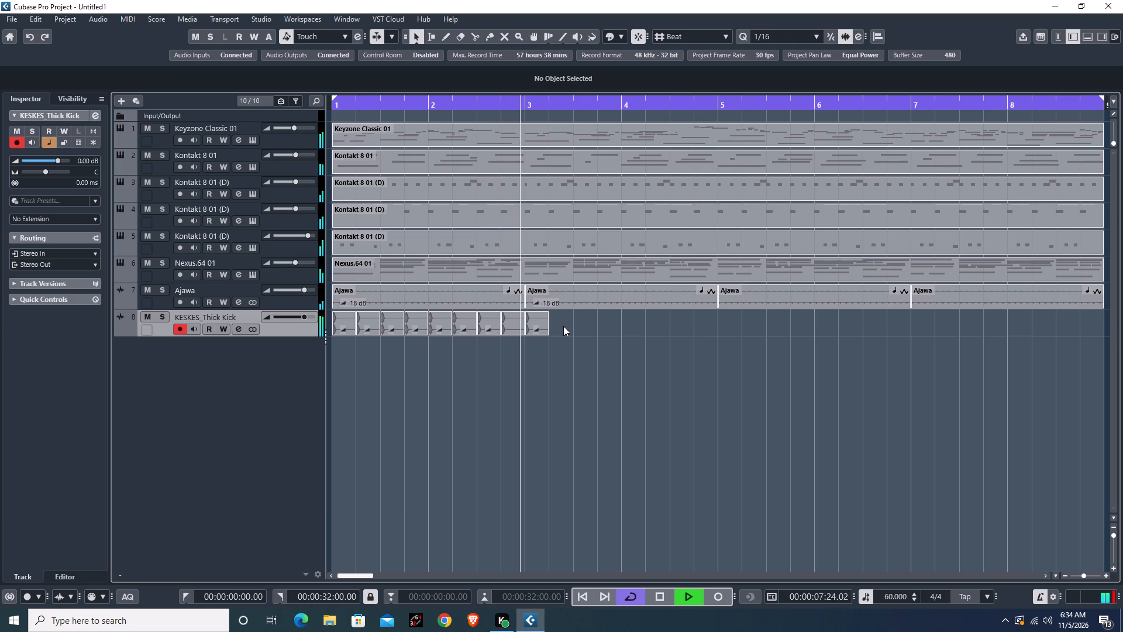
key("space")
left_click_drag(563, 326, 533, 356)
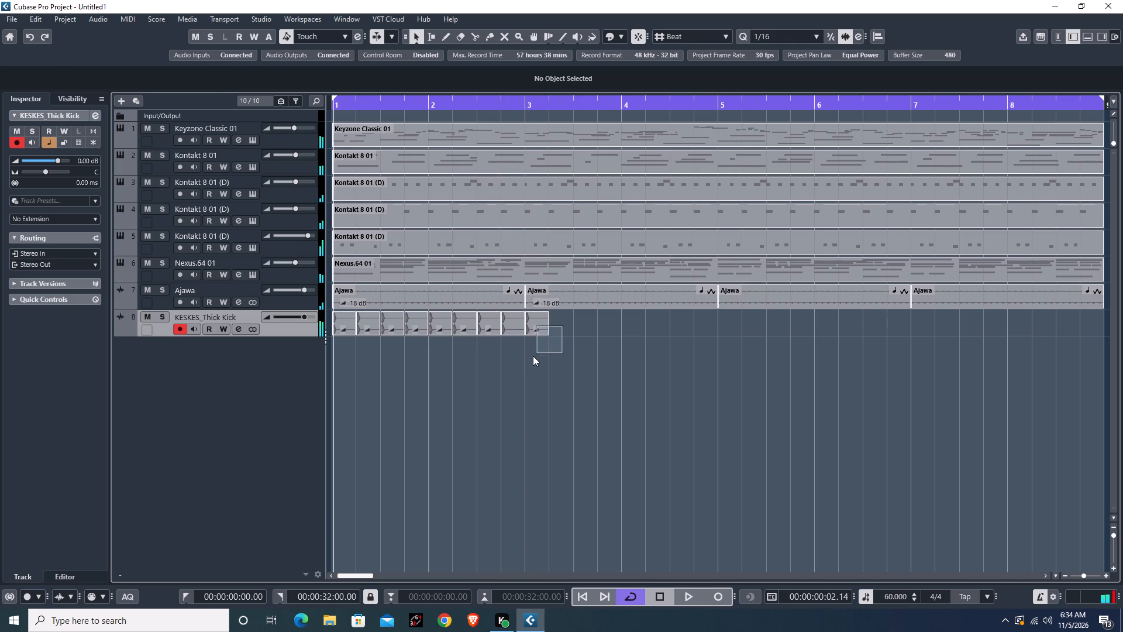
left_click_drag(533, 356, 532, 356)
key("BackSpace")
Select the eight one-beat kick clips and bounce them into a single two-bar clip.
left_click_drag(547, 327, 430, 361)
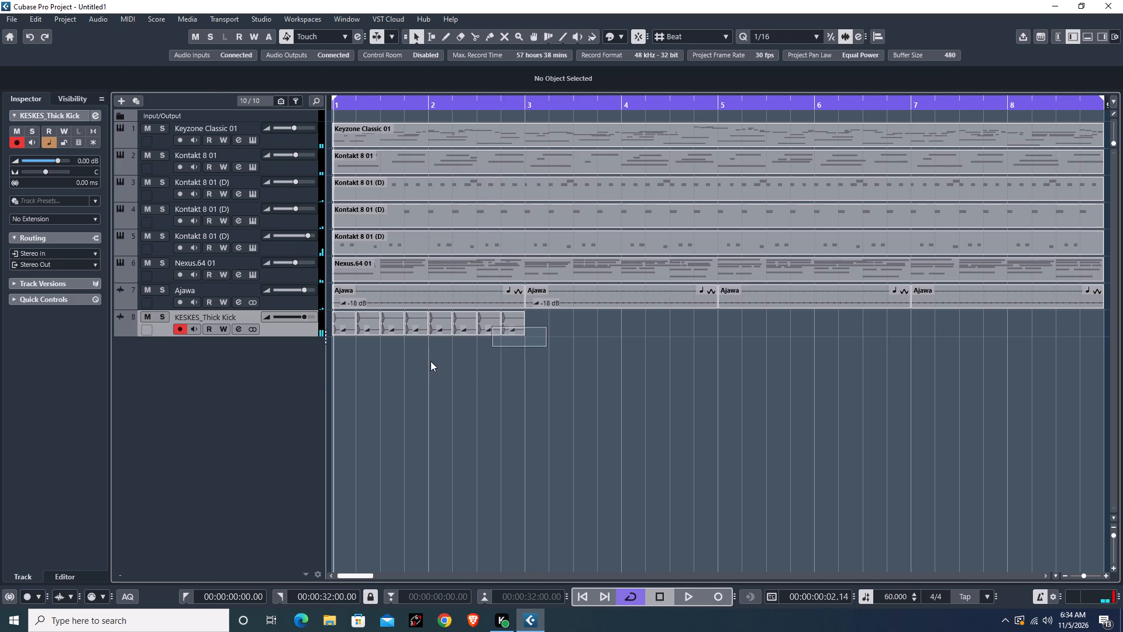
left_click_drag(430, 361, 313, 380)
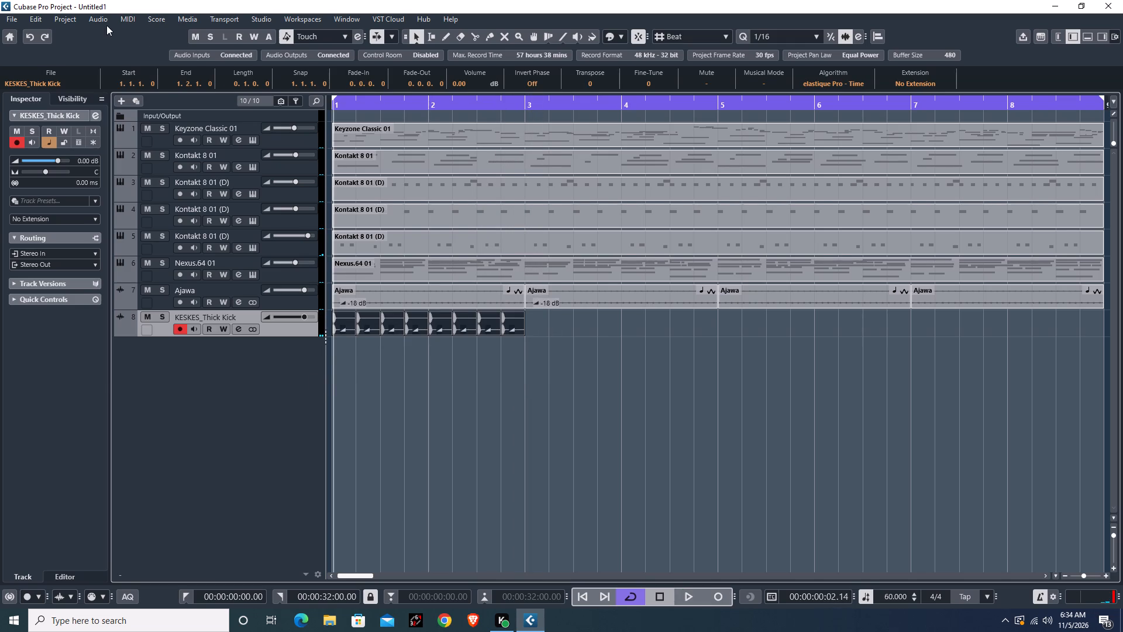
left_click(100, 20)
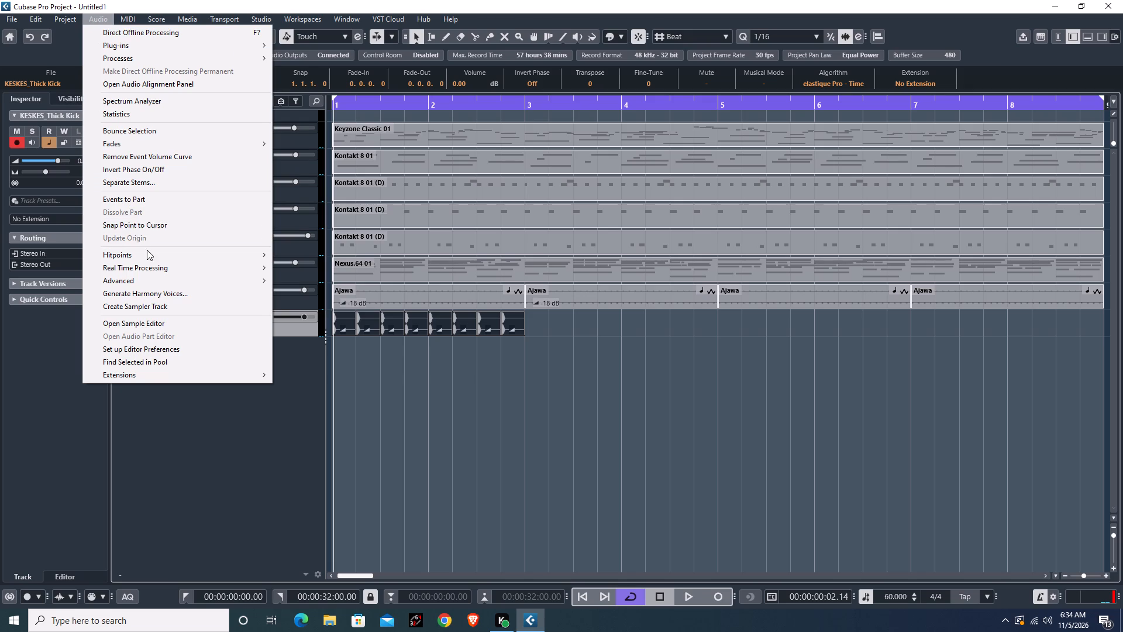
left_click(153, 131)
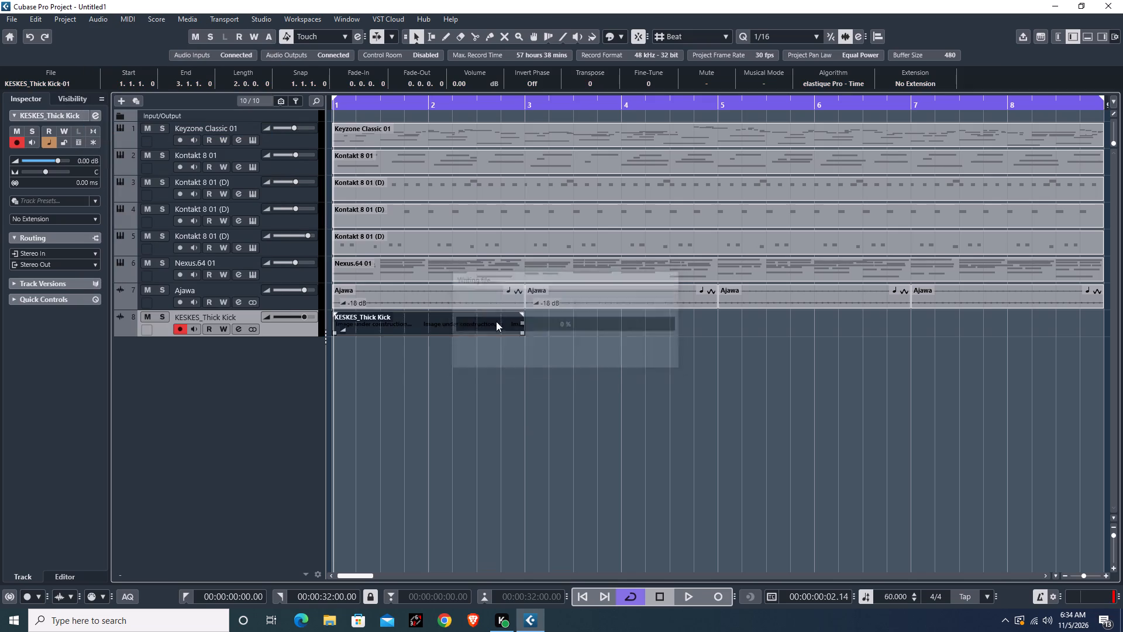
Start playback and duplicate the bounced two-bar kick clip three times to fill the eight-bar cycle.
left_click_drag(537, 324, 488, 357)
key("space")
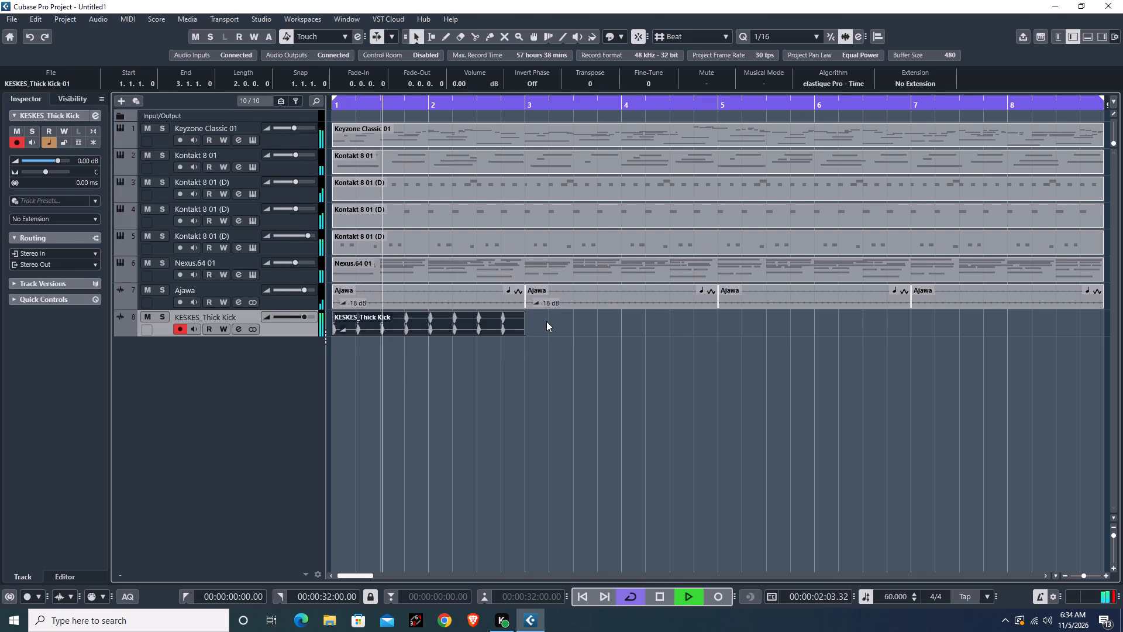
key("ctrl+d")
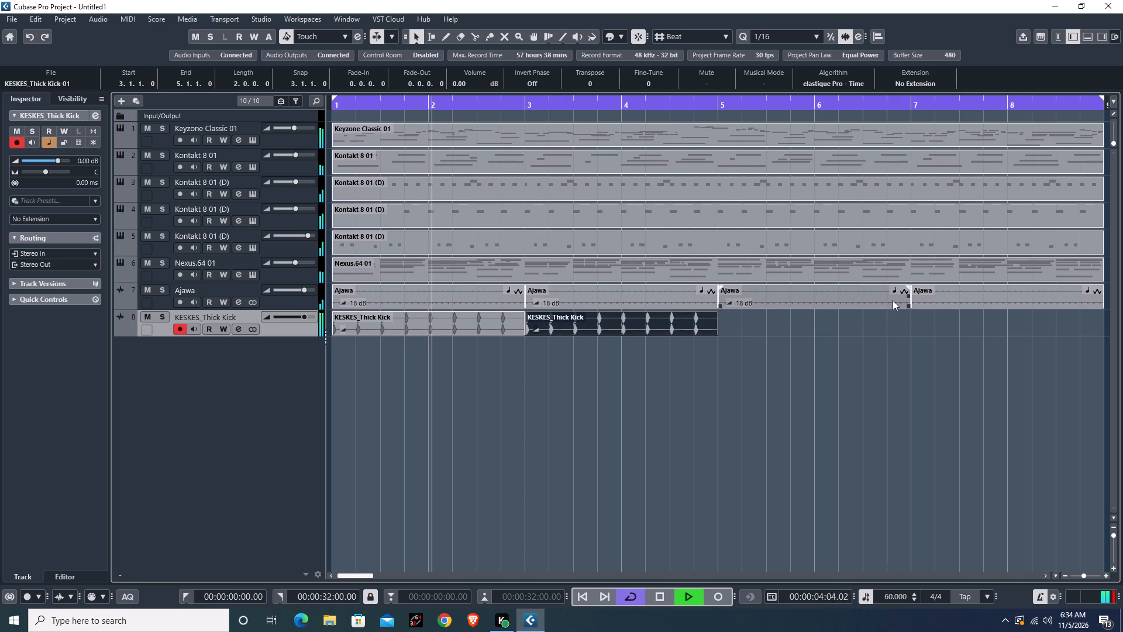
key("ctrl+d")
key("g")
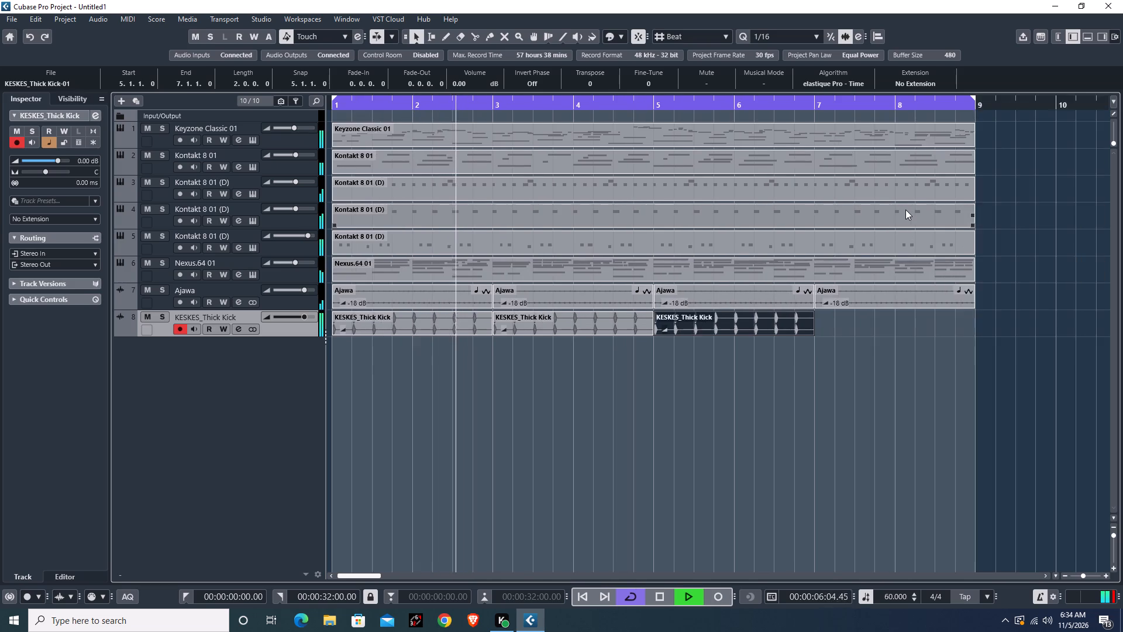
key("g")
key("g")
key("g")
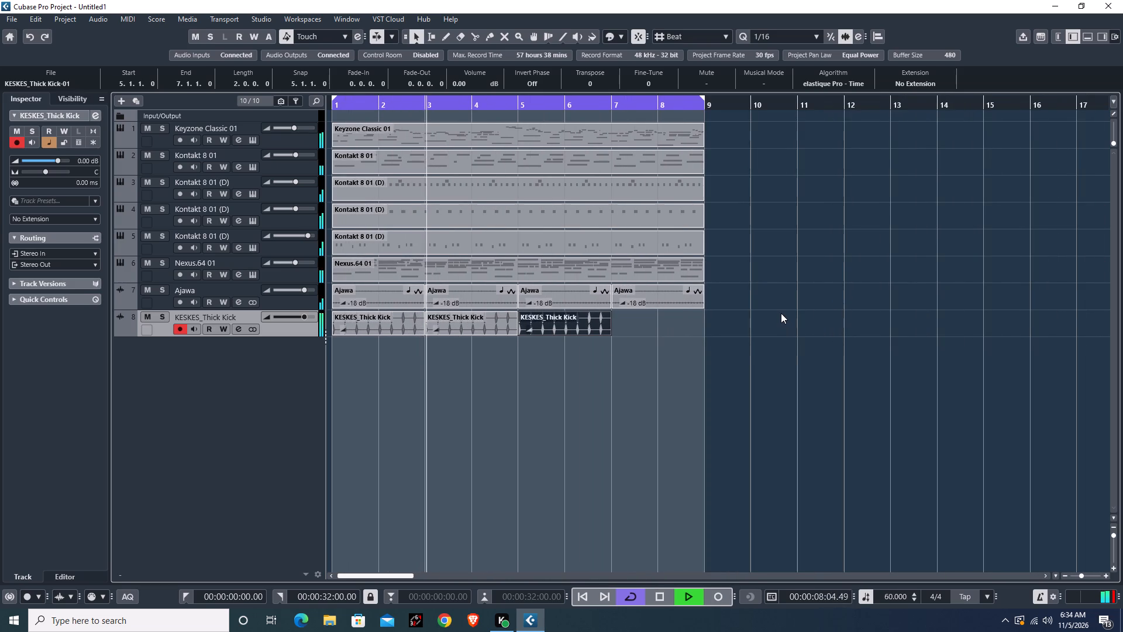
key("ctrl+d")
Select the four two-bar kick clips and bounce them into a single eight-bar clip.
left_click_drag(739, 325, 296, 430)
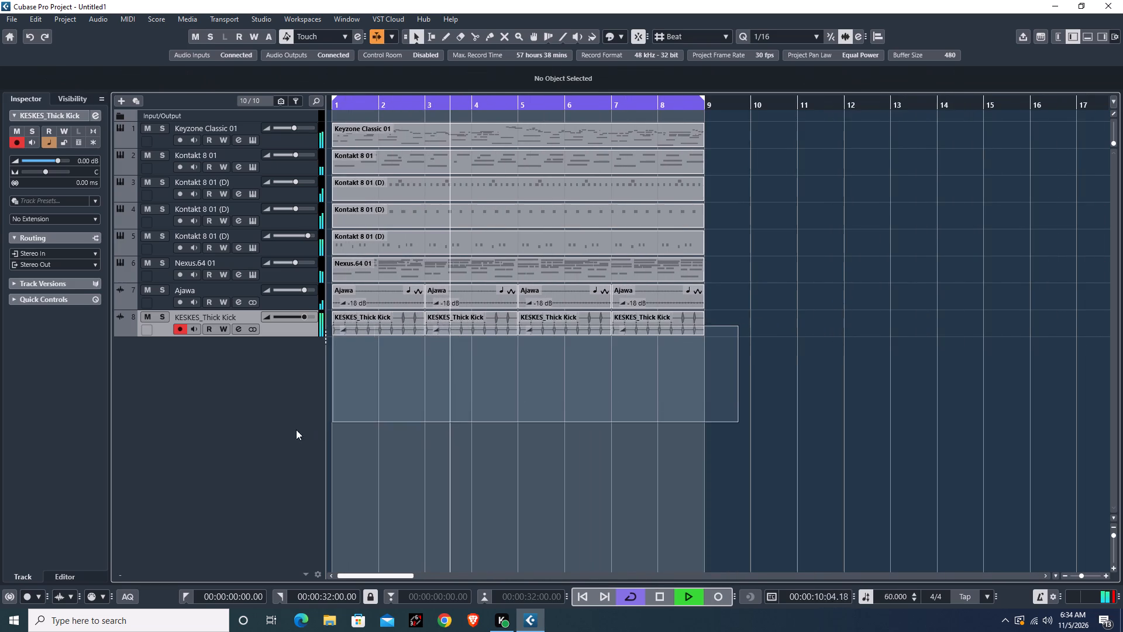
left_click_drag(296, 430, 270, 435)
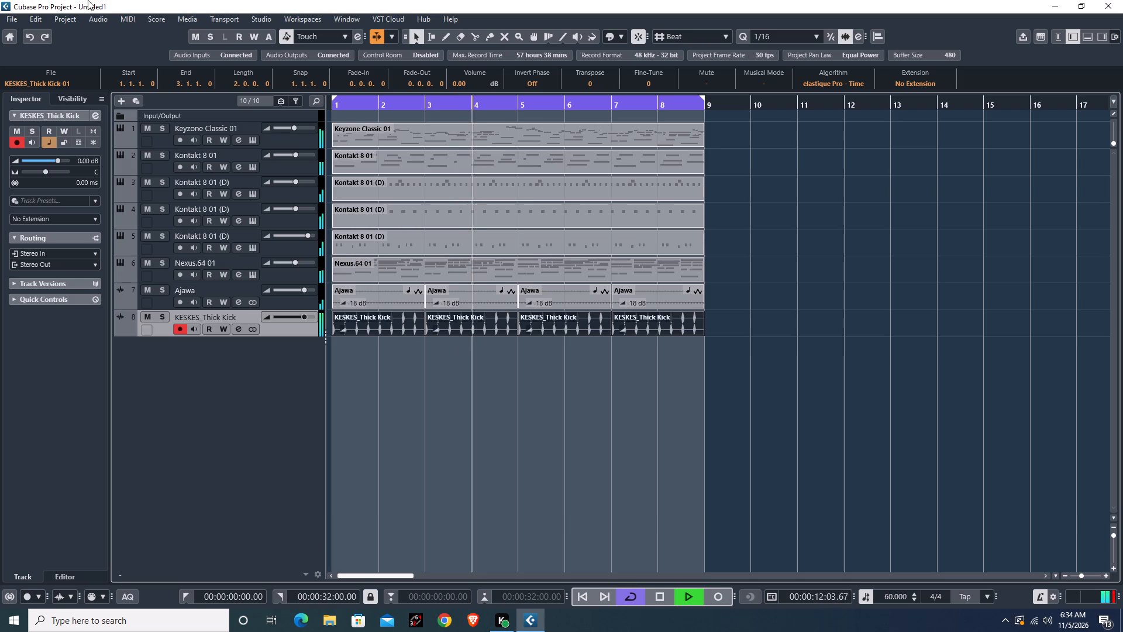
left_click(94, 19)
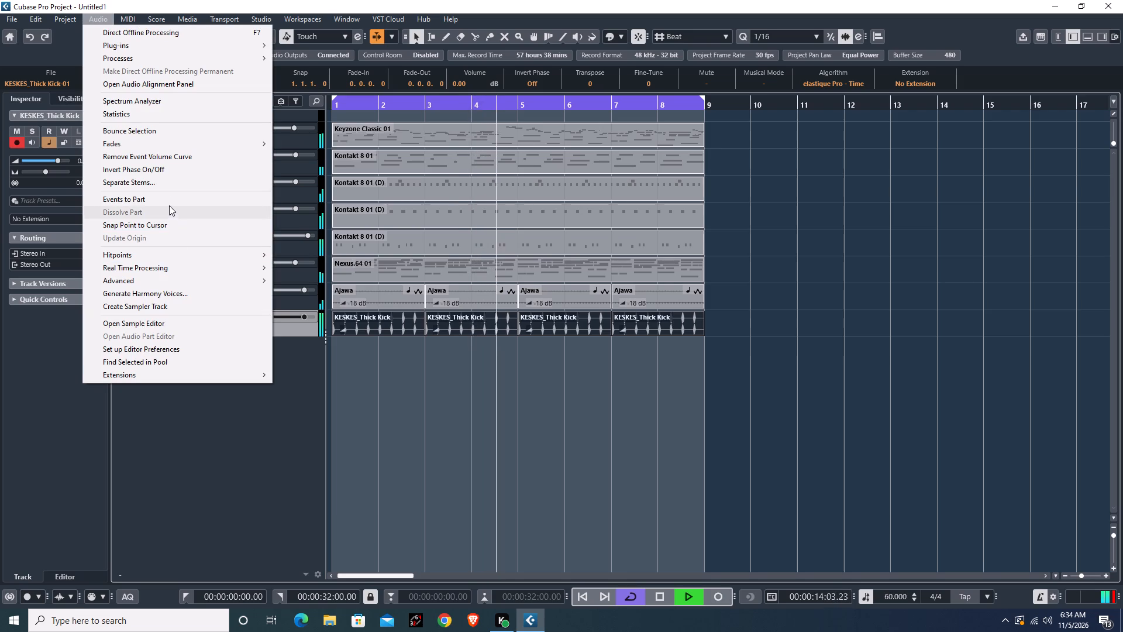
left_click(145, 133)
Select the four Ajawa clips, bounce them into a single eight-bar clip and stop playback.
left_click_drag(716, 294, 367, 295)
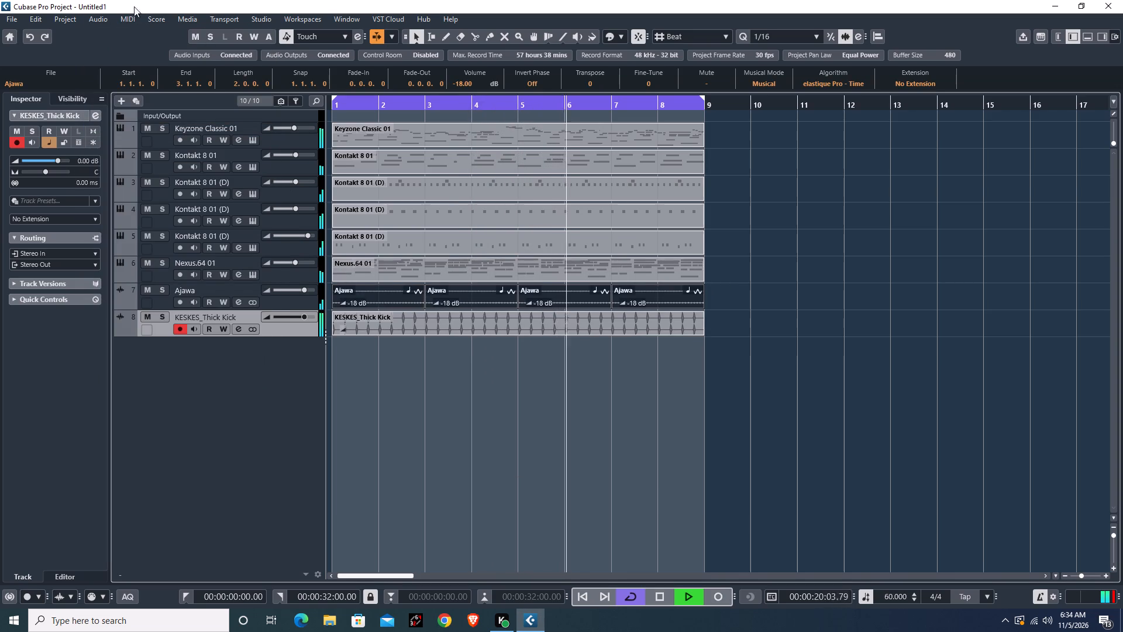
left_click(90, 19)
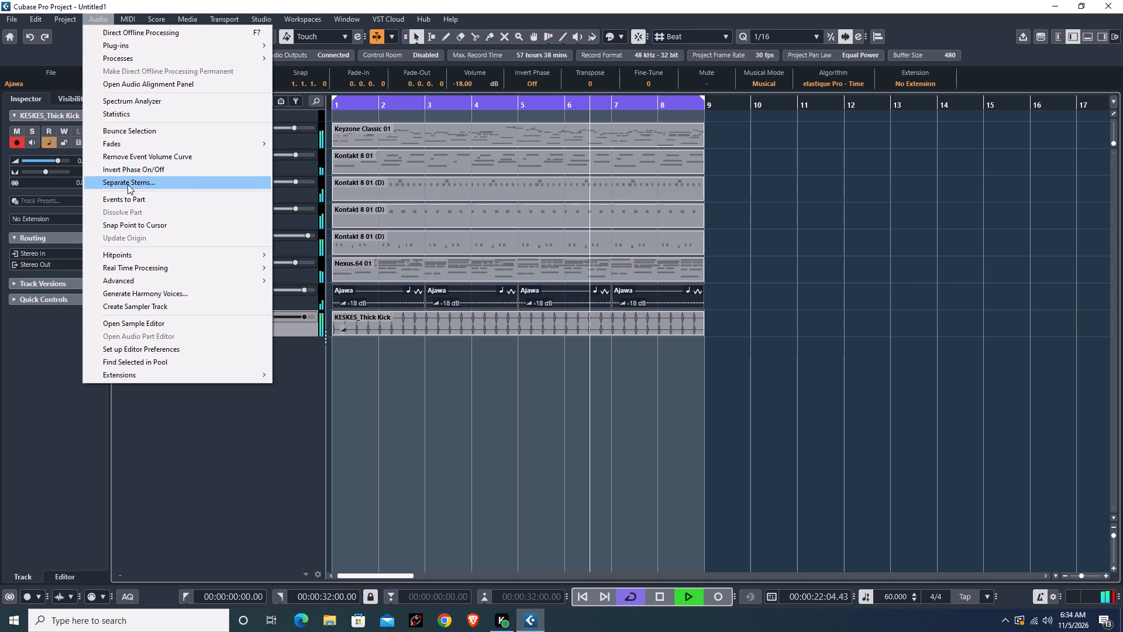
left_click(138, 127)
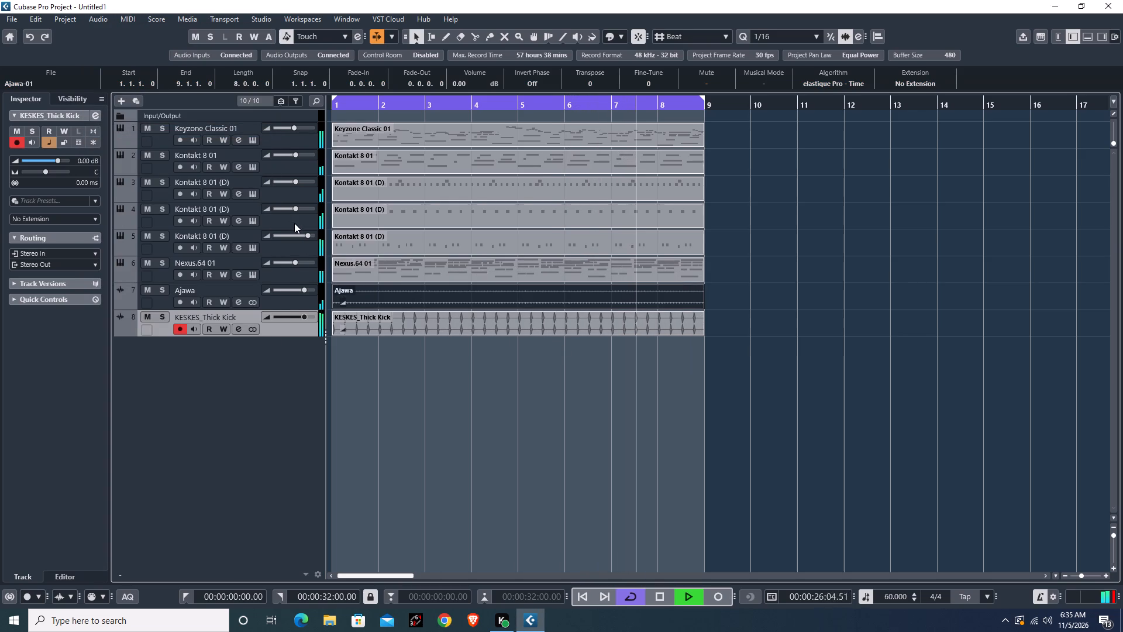
left_click(308, 329)
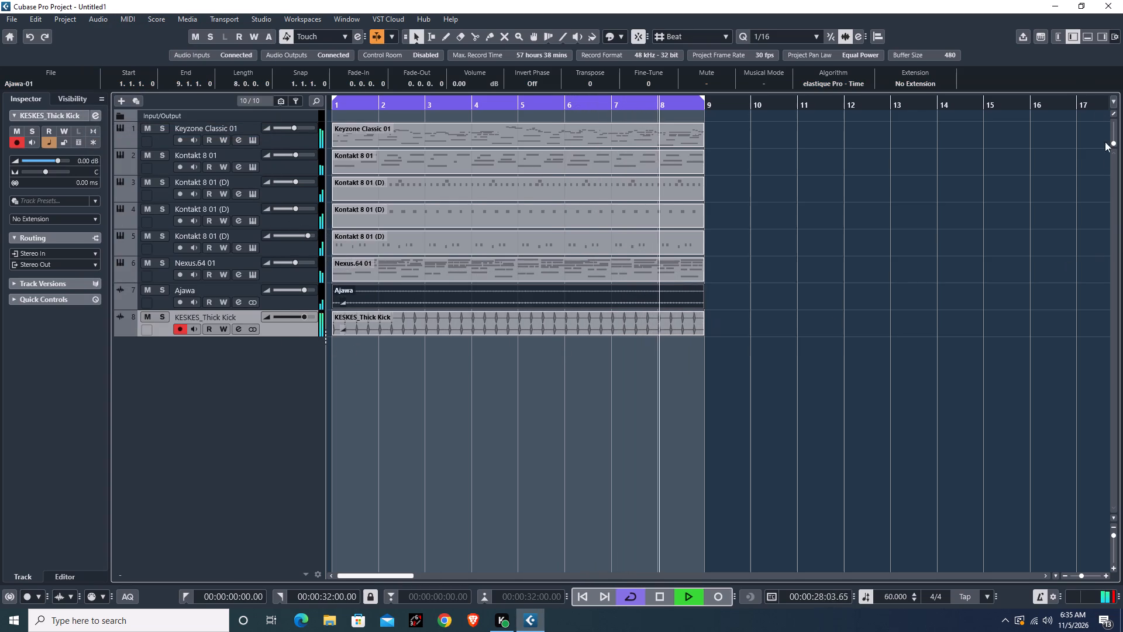
key("space")
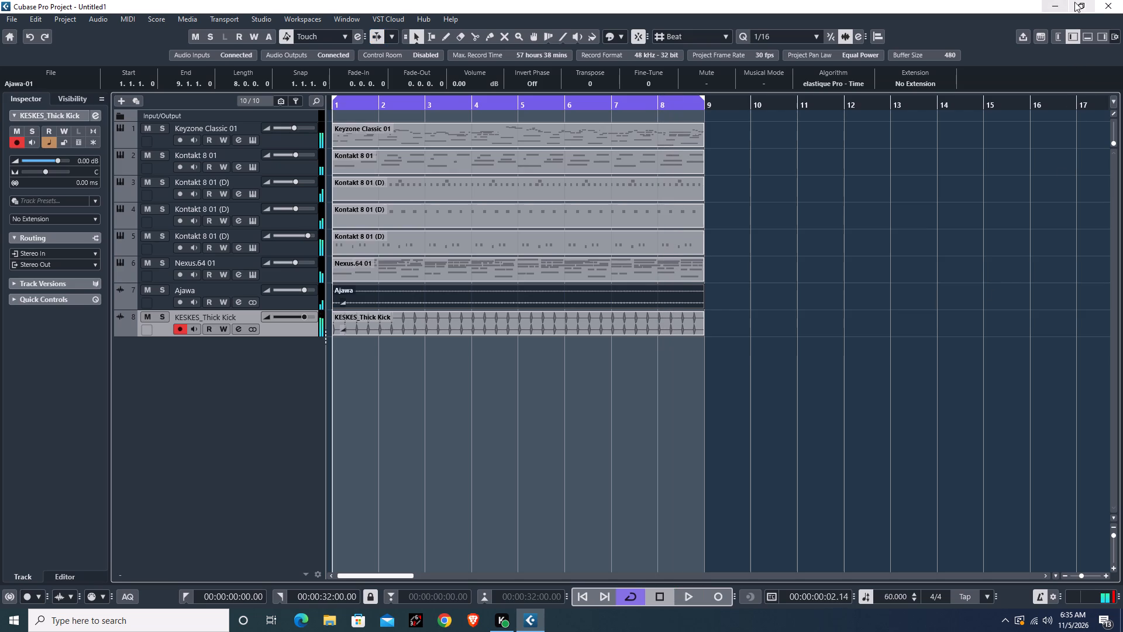
Import the Ohangla Snare BPM98 file from the desktop at bar 1 on a new track, copying it to the project folder with sample-rate conversion.
left_click(1083, 7)
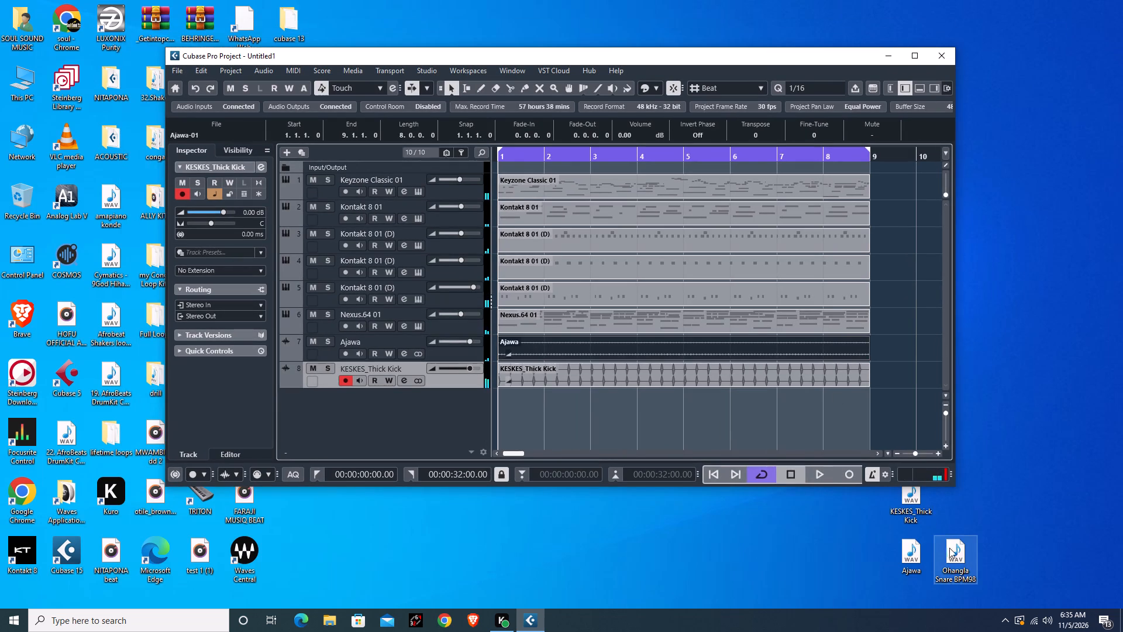
left_click_drag(952, 548, 505, 403)
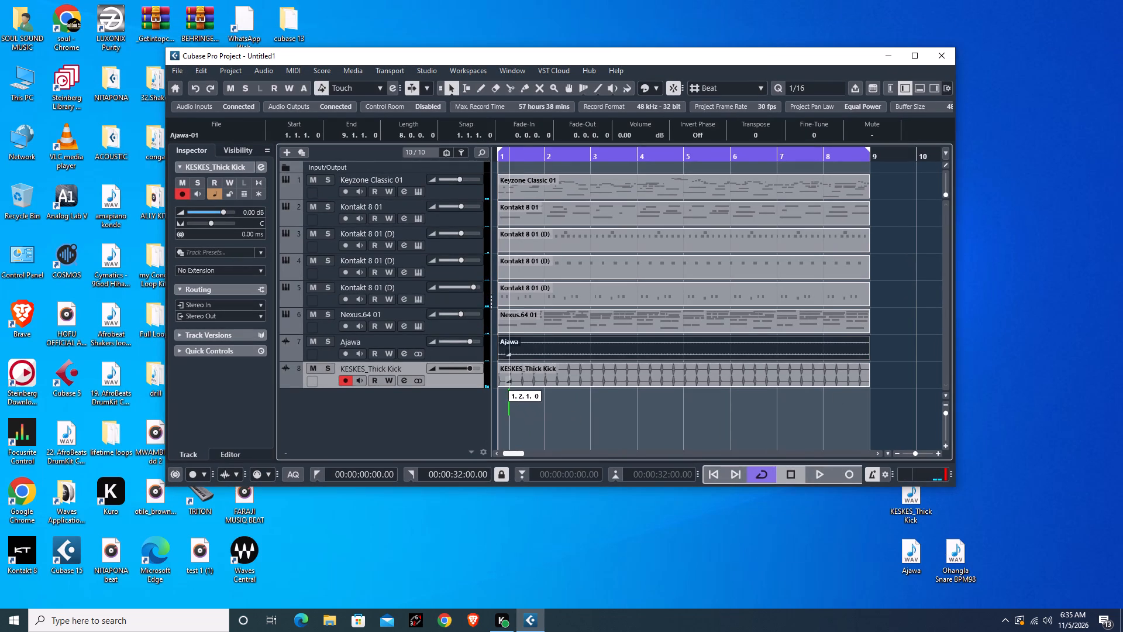
left_click_drag(505, 403, 501, 400)
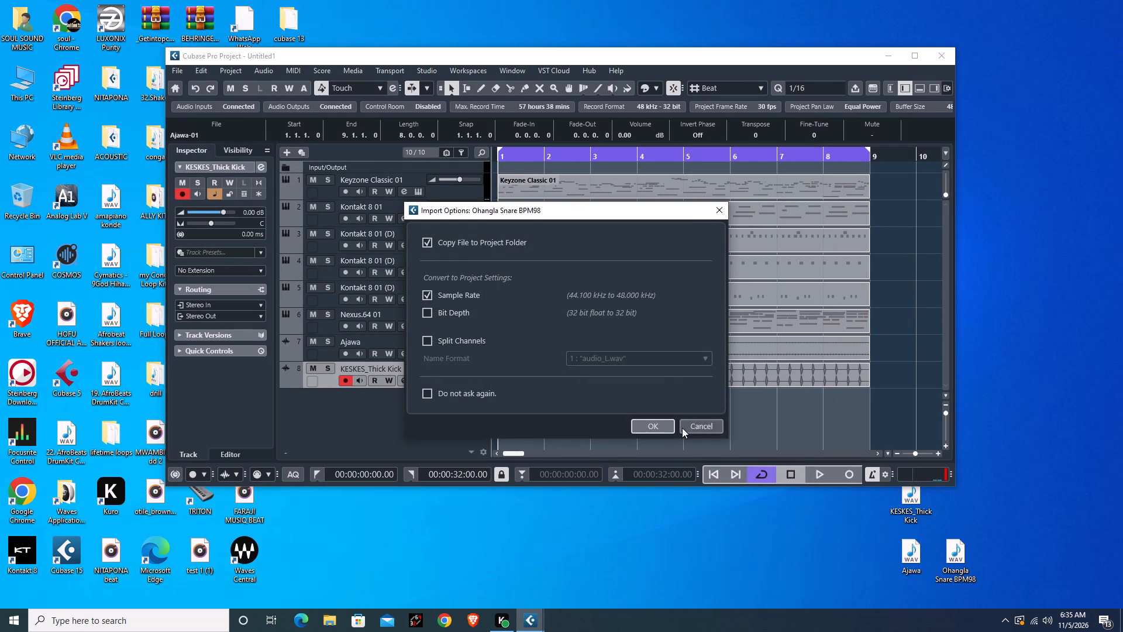
left_click(664, 425)
left_click(911, 60)
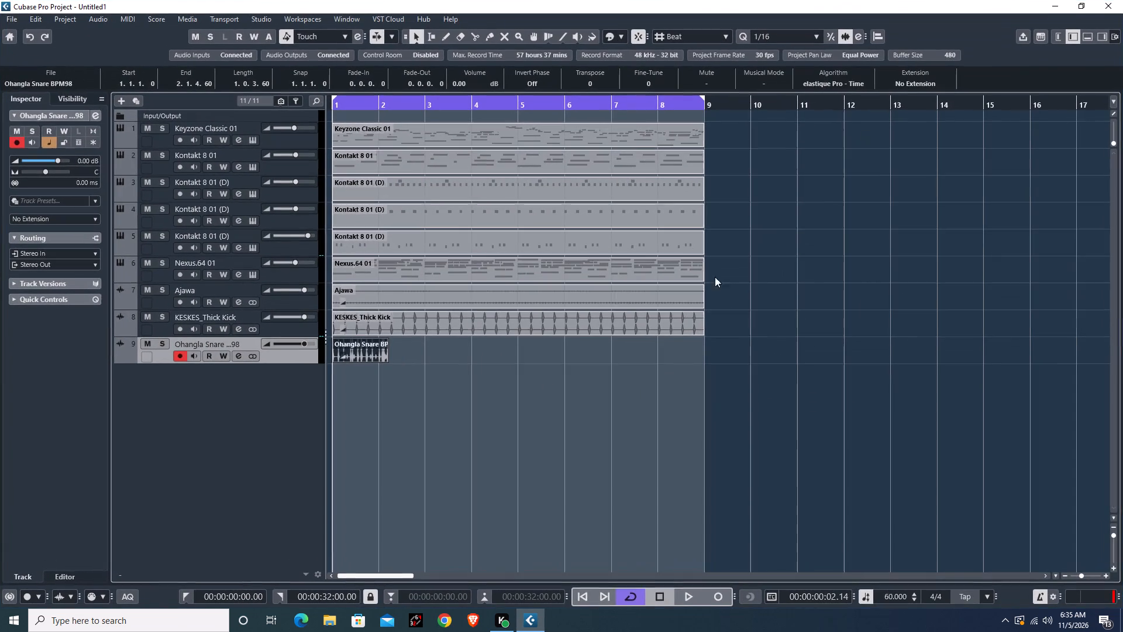
Set the grid type to Use Quantize and split the ohangla snare clip after its first hit, at 1.1.2.0.
key("h")
key("h")
key("h")
key("h")
key("h")
key("h")
key("h")
key("h")
key("h")
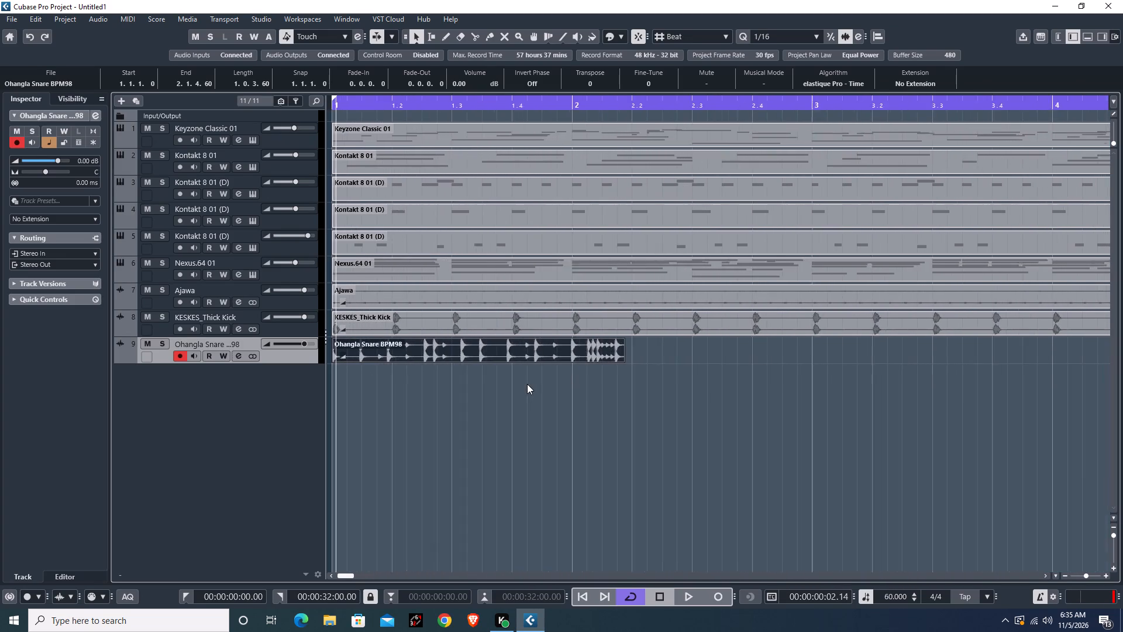
key("h")
type("HH")
key("h")
type("HH")
key("h")
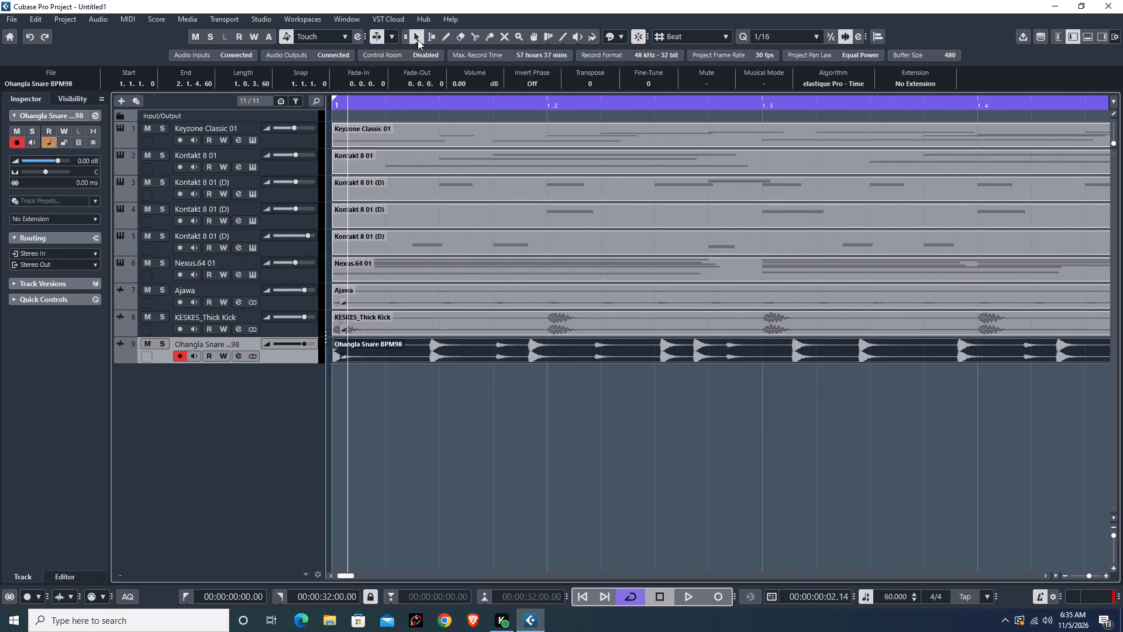
key("3")
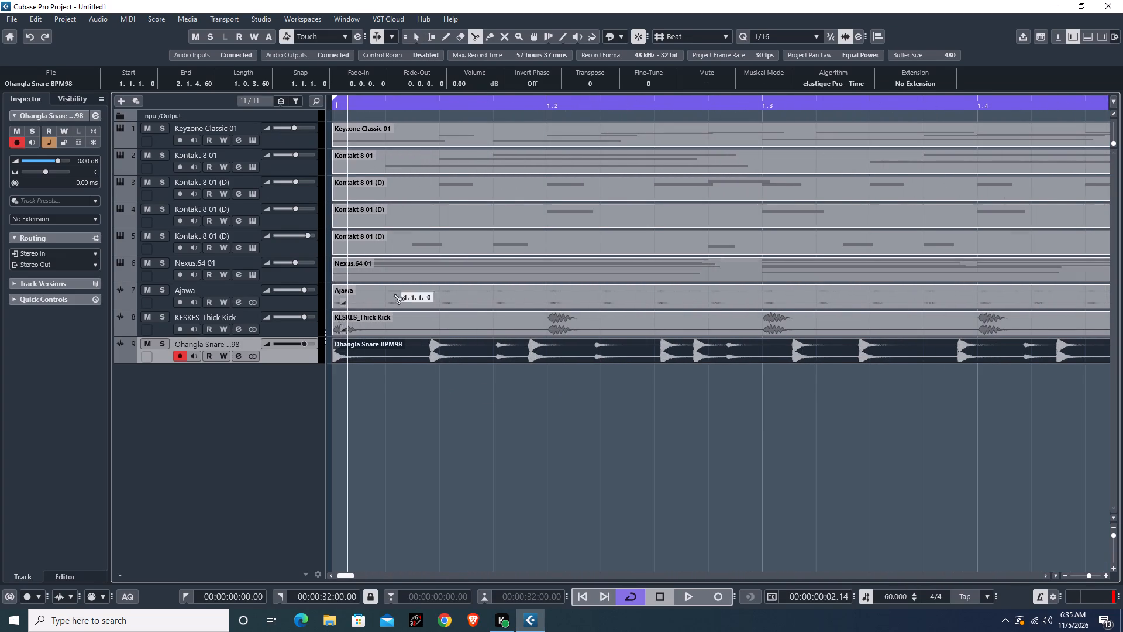
left_click(689, 35)
left_click(694, 76)
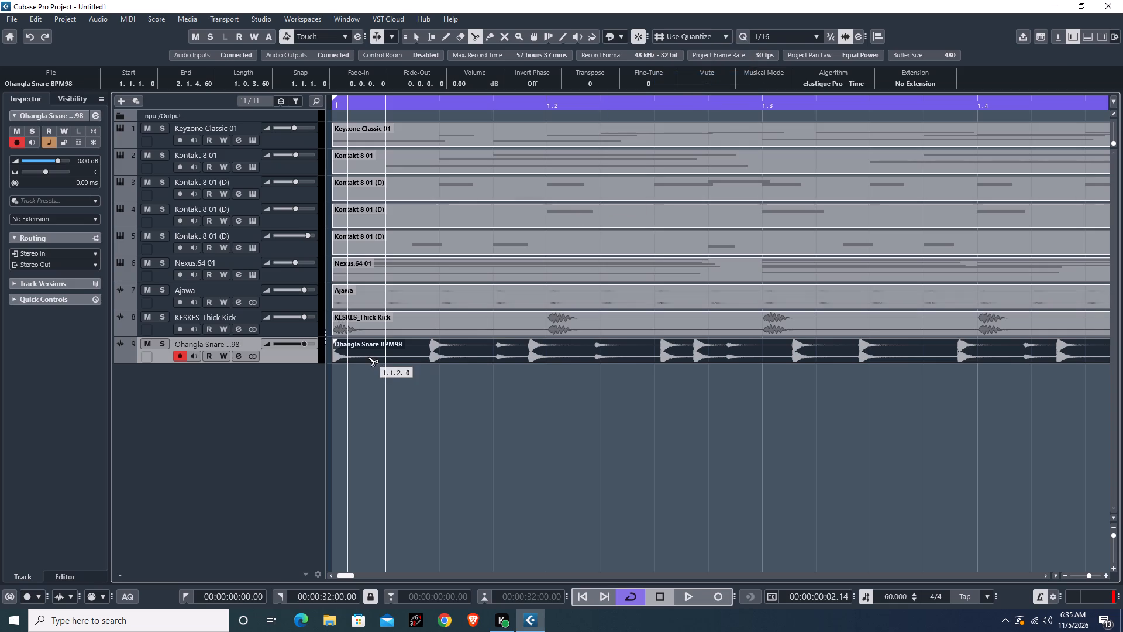
left_click(384, 355)
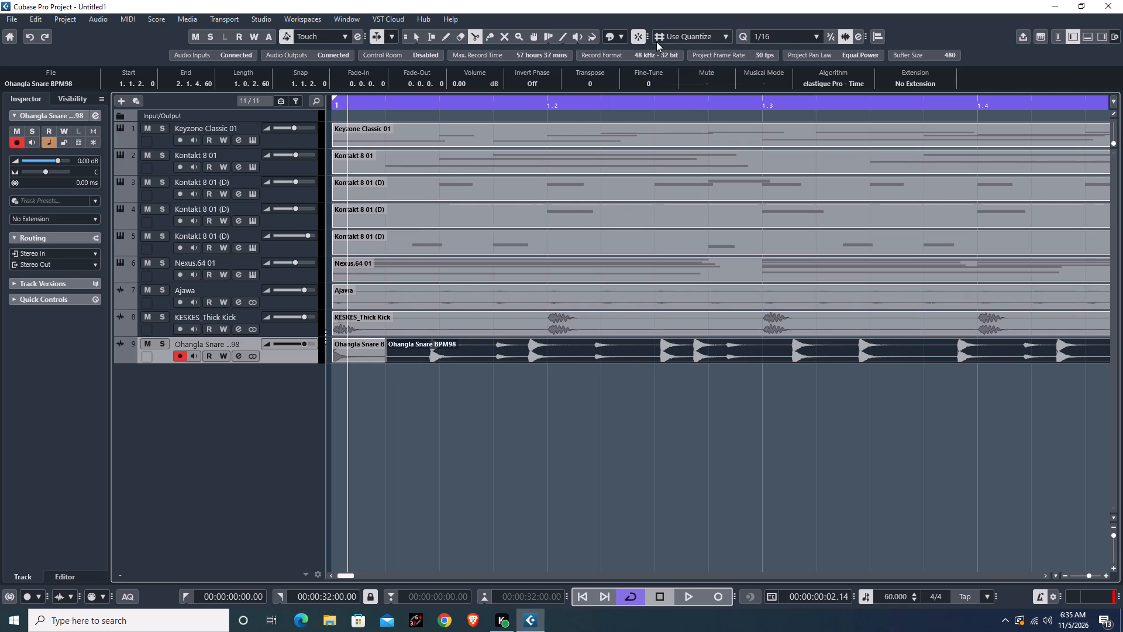
Set the grid type to Bar and delete the long part of the ohangla snare clip, keeping only the first hit.
left_click(674, 37)
left_click(681, 50)
key("1")
left_click(574, 353)
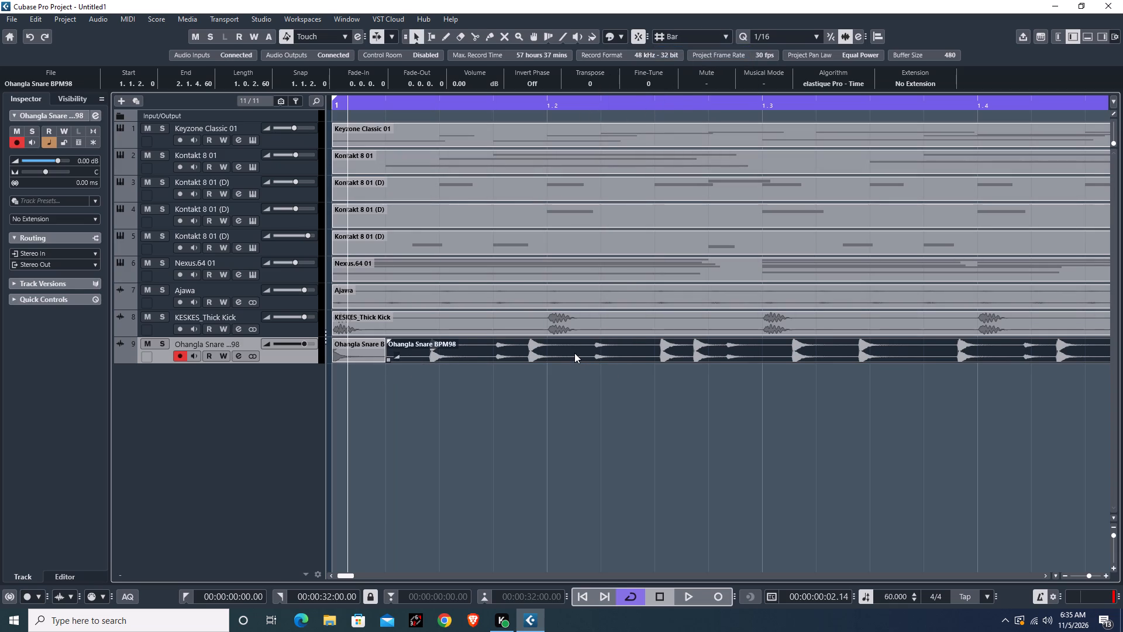
key("BackSpace")
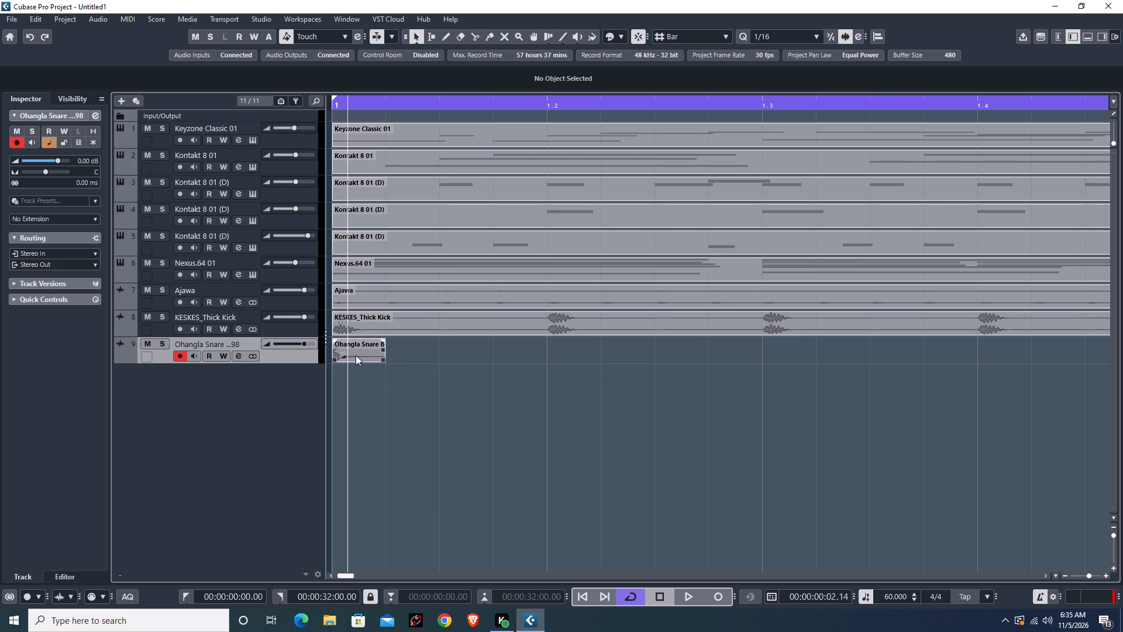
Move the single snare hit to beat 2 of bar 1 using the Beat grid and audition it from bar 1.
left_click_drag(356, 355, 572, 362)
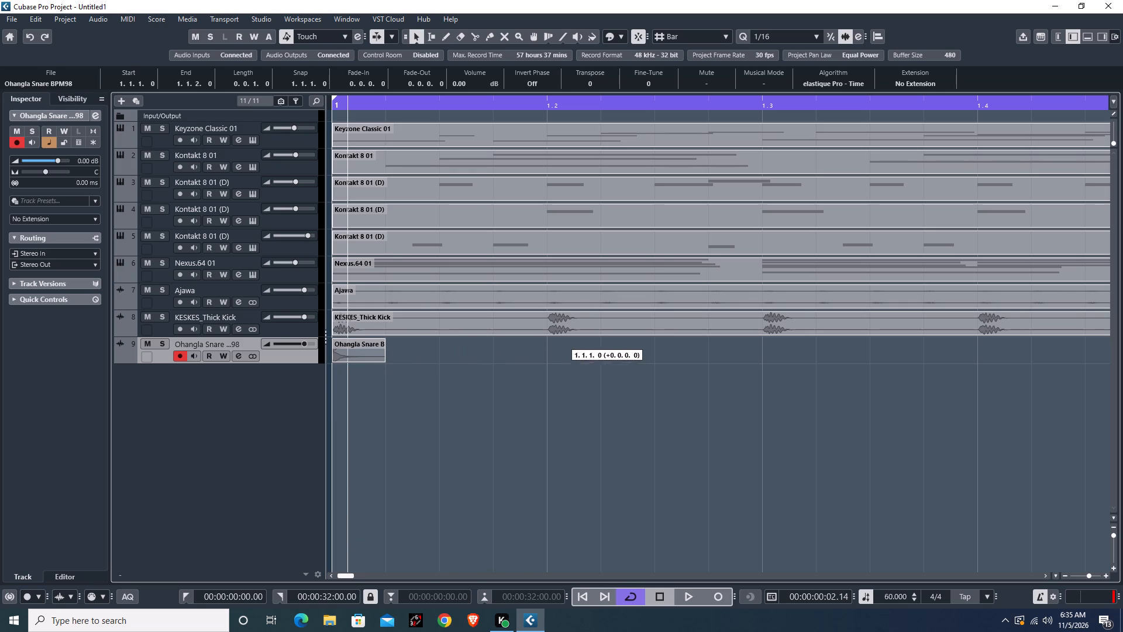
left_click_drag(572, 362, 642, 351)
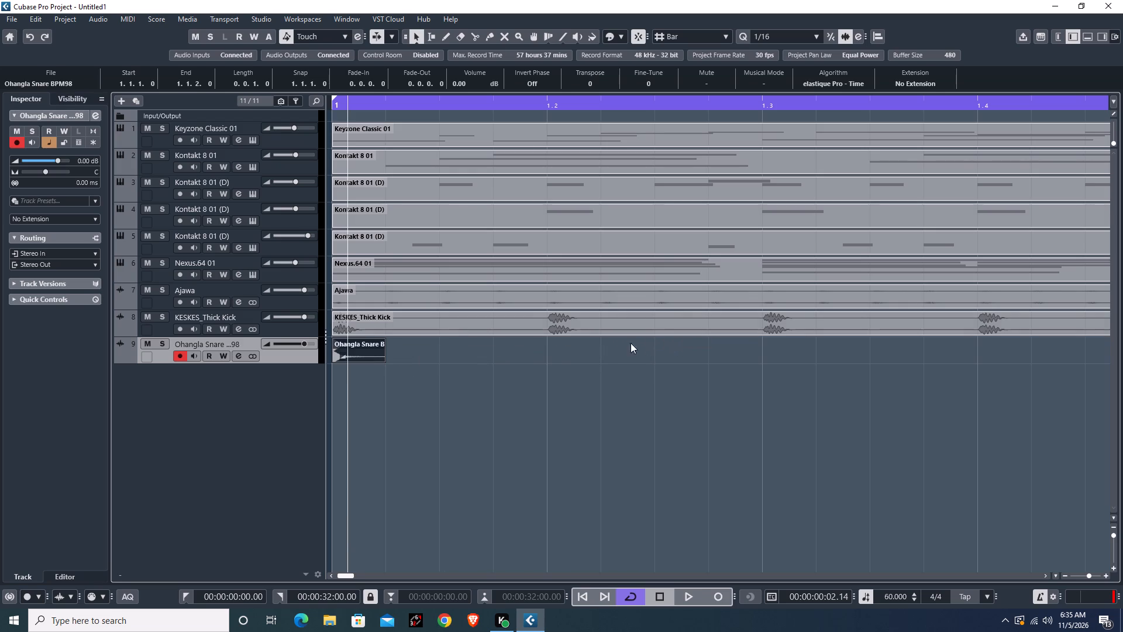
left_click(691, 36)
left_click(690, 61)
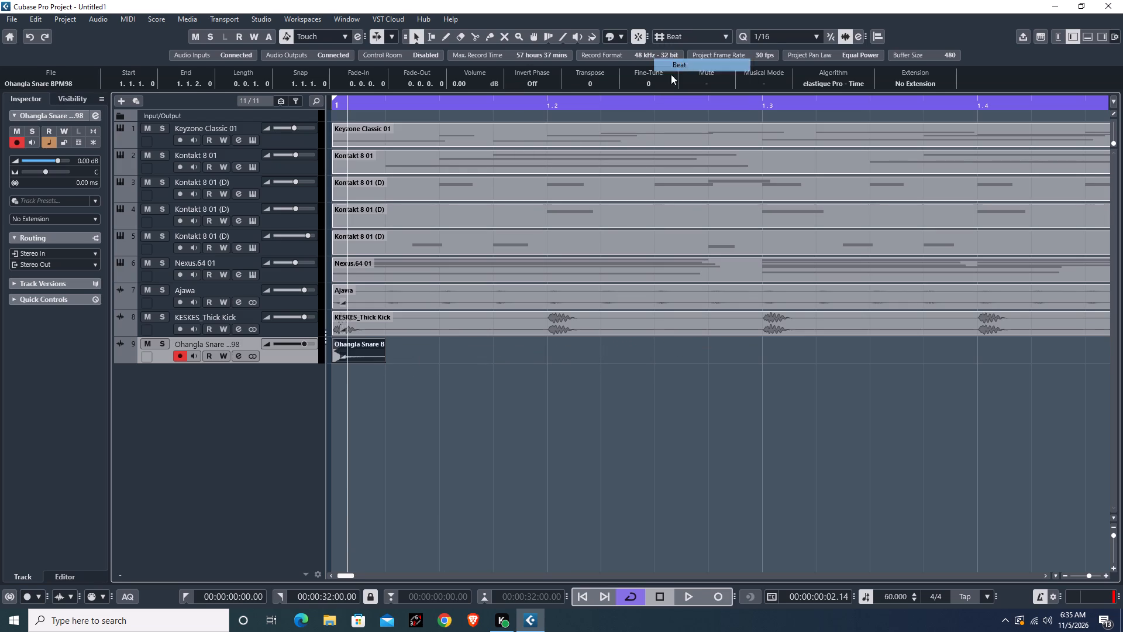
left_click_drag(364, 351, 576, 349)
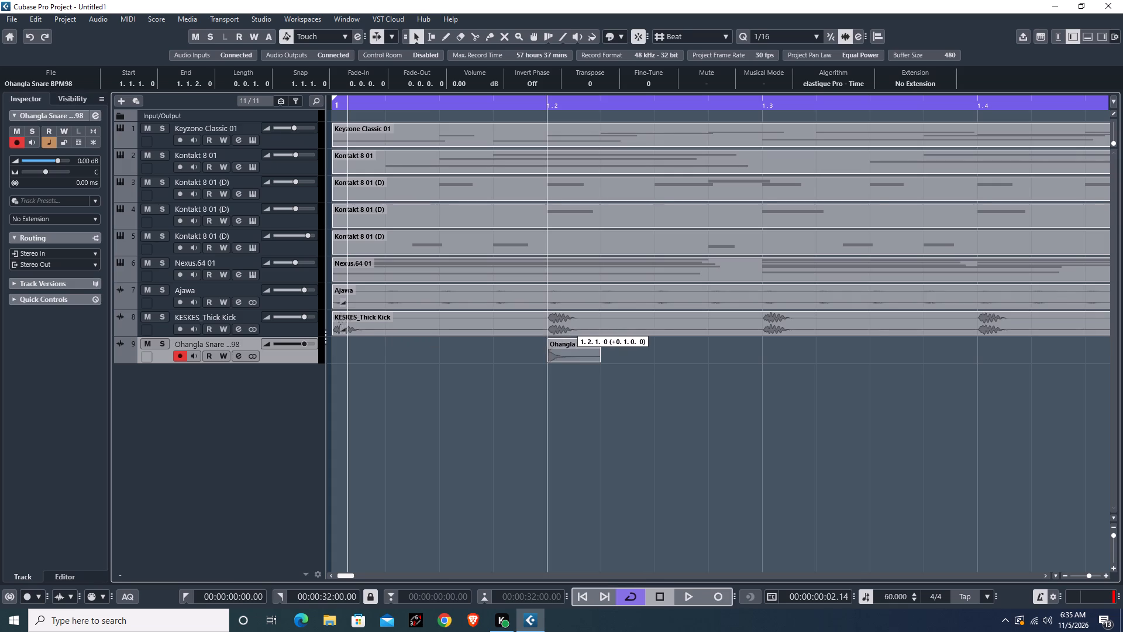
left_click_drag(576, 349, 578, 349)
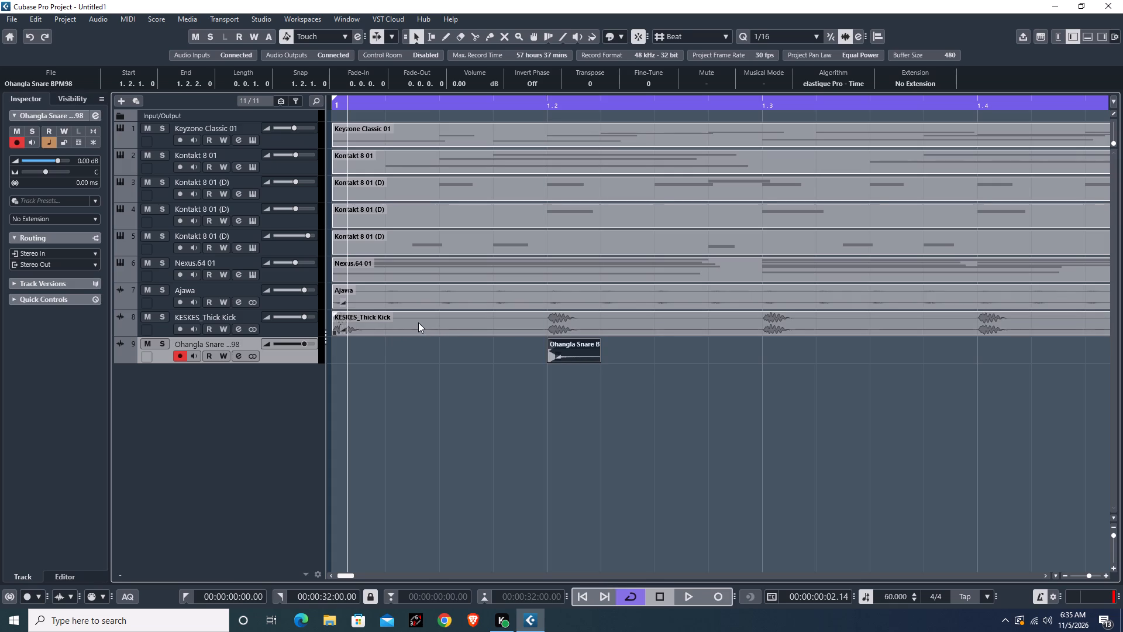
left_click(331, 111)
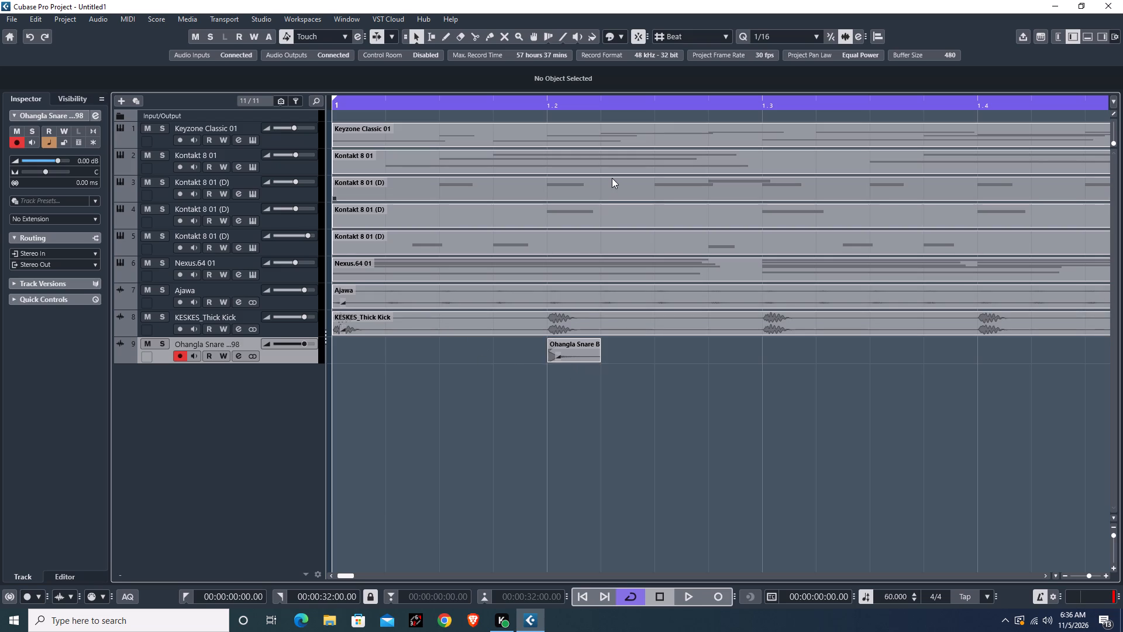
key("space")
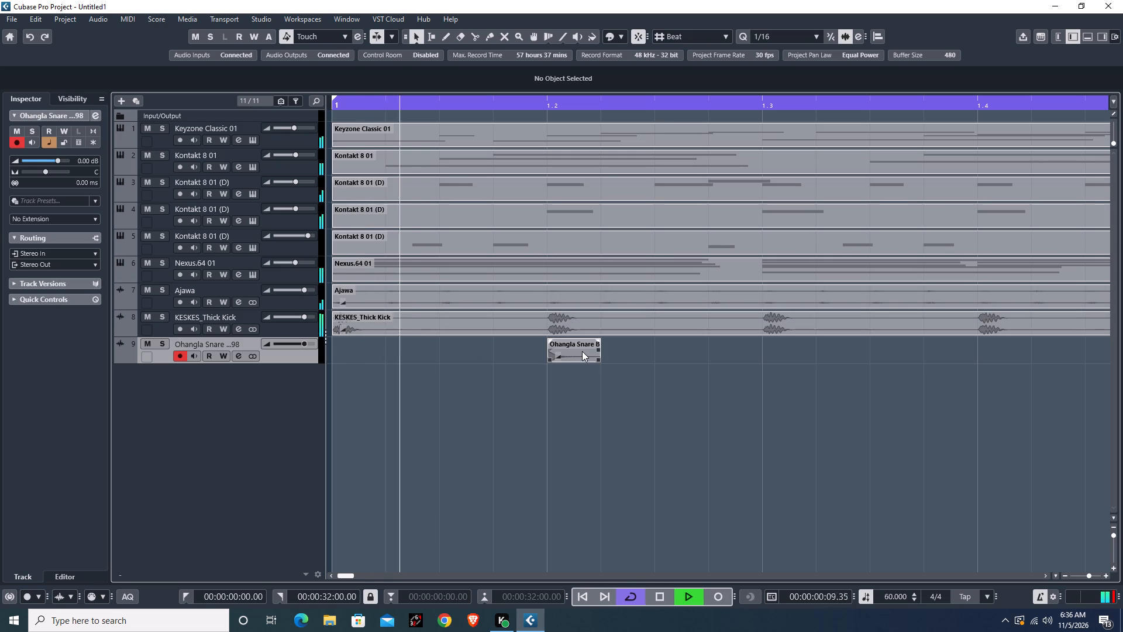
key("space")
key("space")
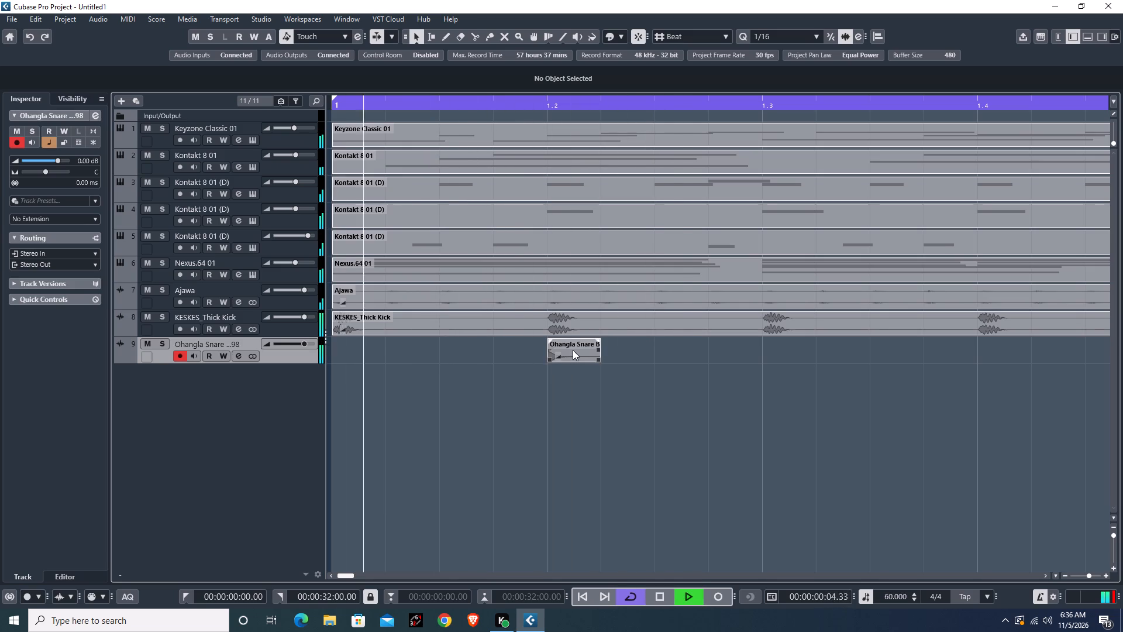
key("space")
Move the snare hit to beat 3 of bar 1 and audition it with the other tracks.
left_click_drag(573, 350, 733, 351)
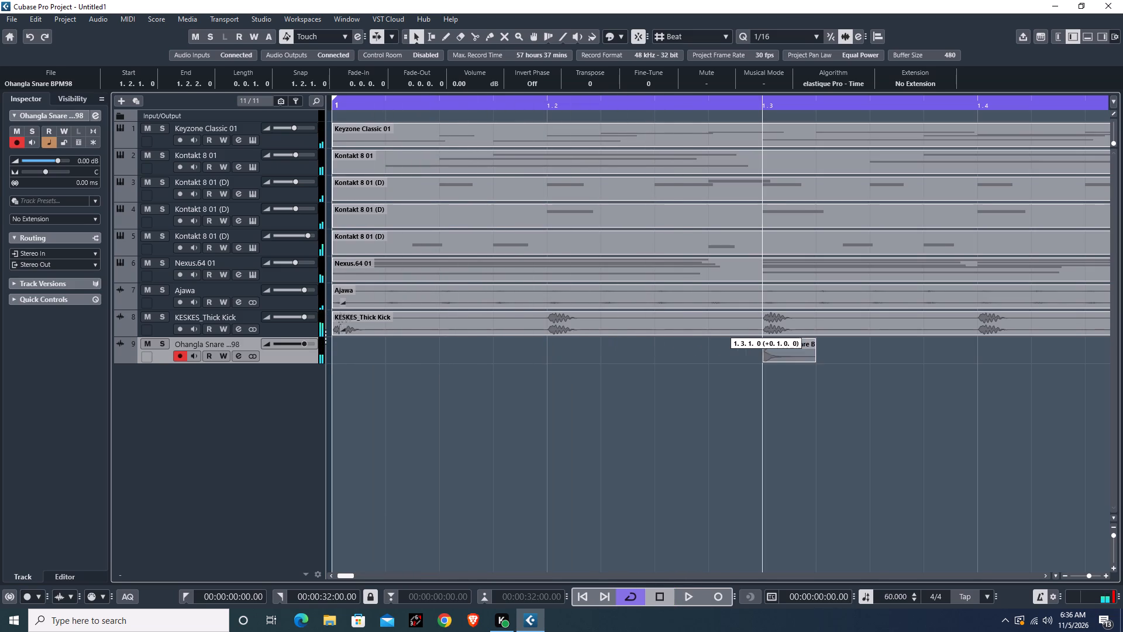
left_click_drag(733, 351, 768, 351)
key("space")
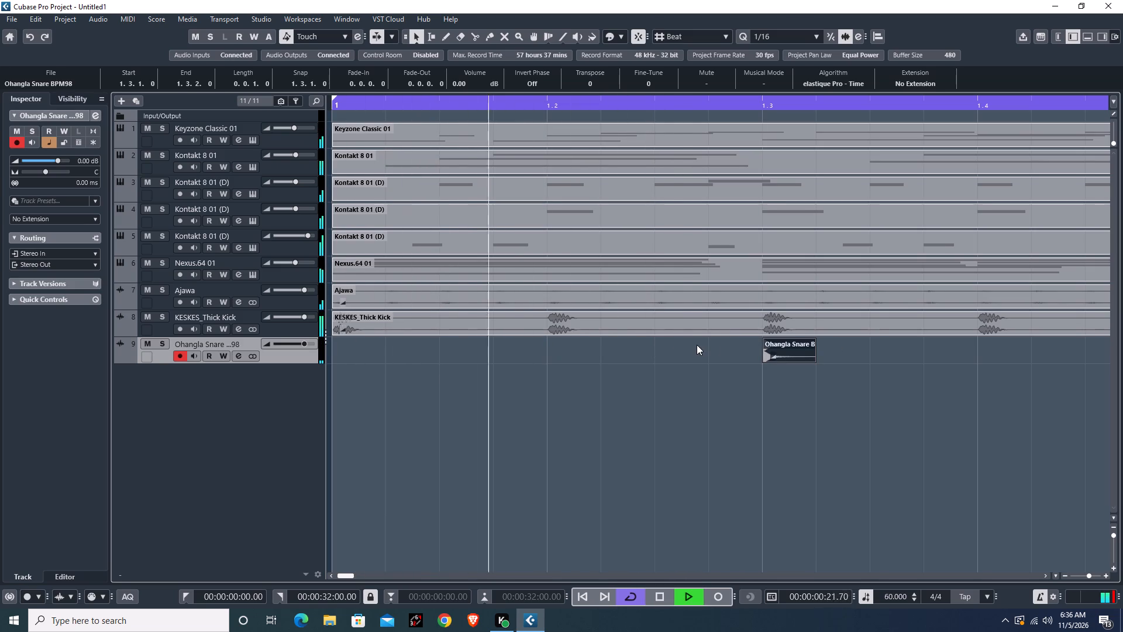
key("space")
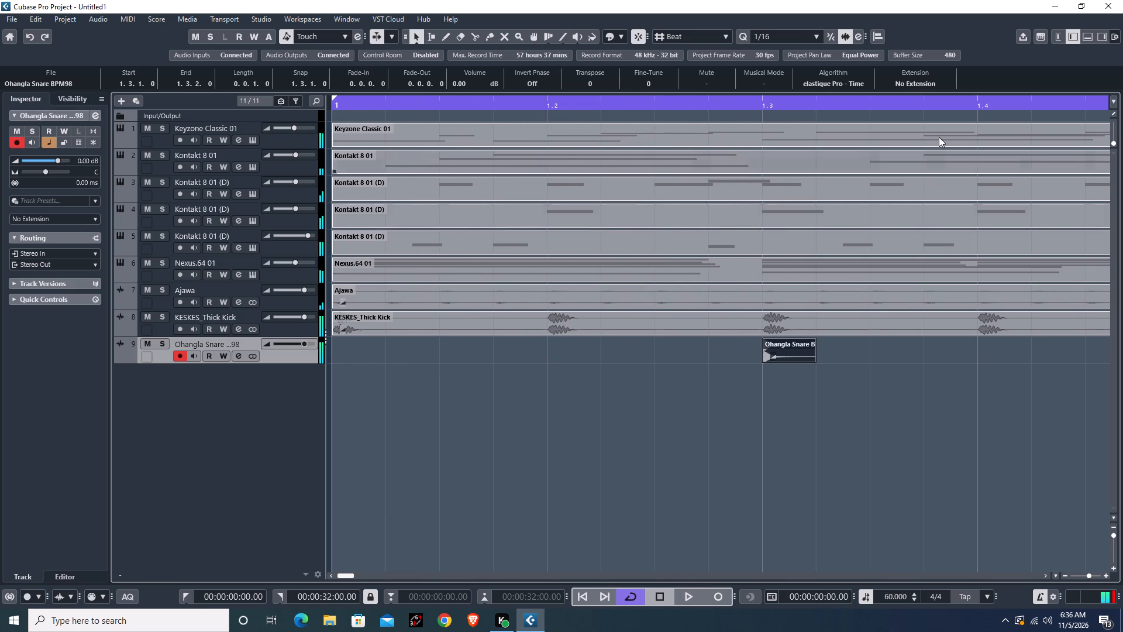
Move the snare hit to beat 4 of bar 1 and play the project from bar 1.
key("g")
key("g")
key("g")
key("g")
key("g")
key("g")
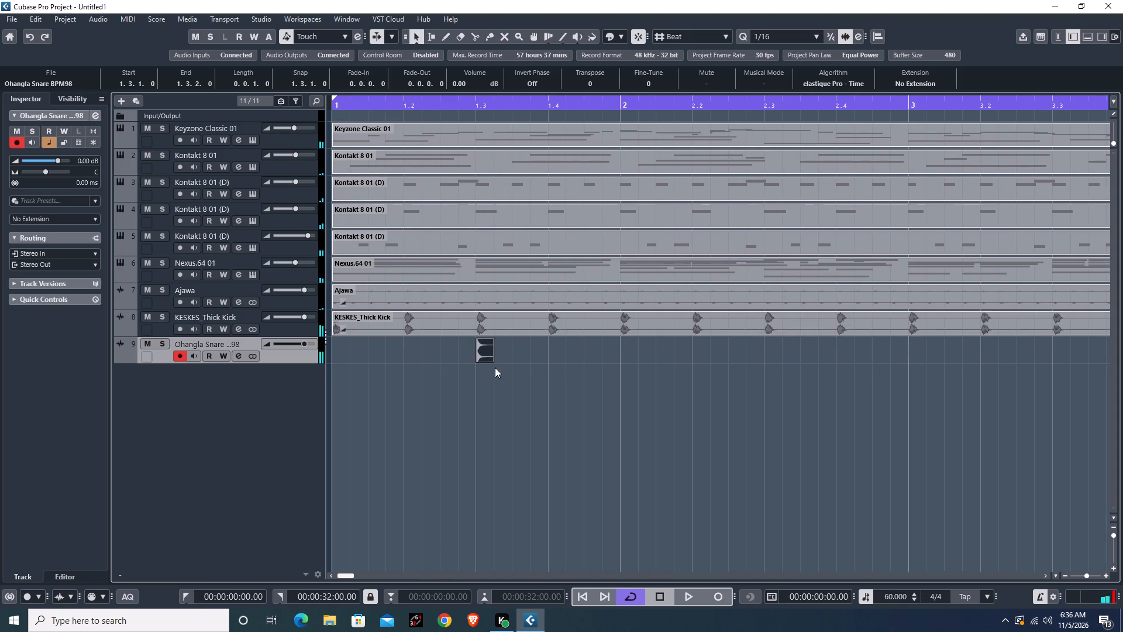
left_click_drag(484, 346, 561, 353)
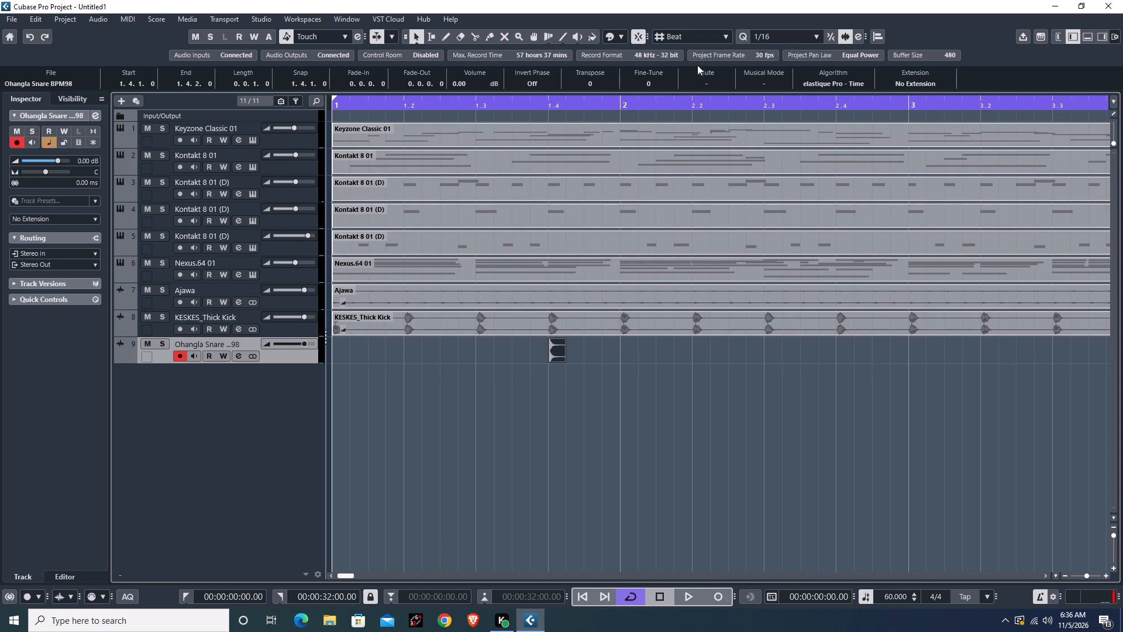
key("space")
Set the grid type to Use Quantize, move the snare hit to 1.4.3.0 and play the project from bar 1.
left_click(694, 38)
left_click(691, 80)
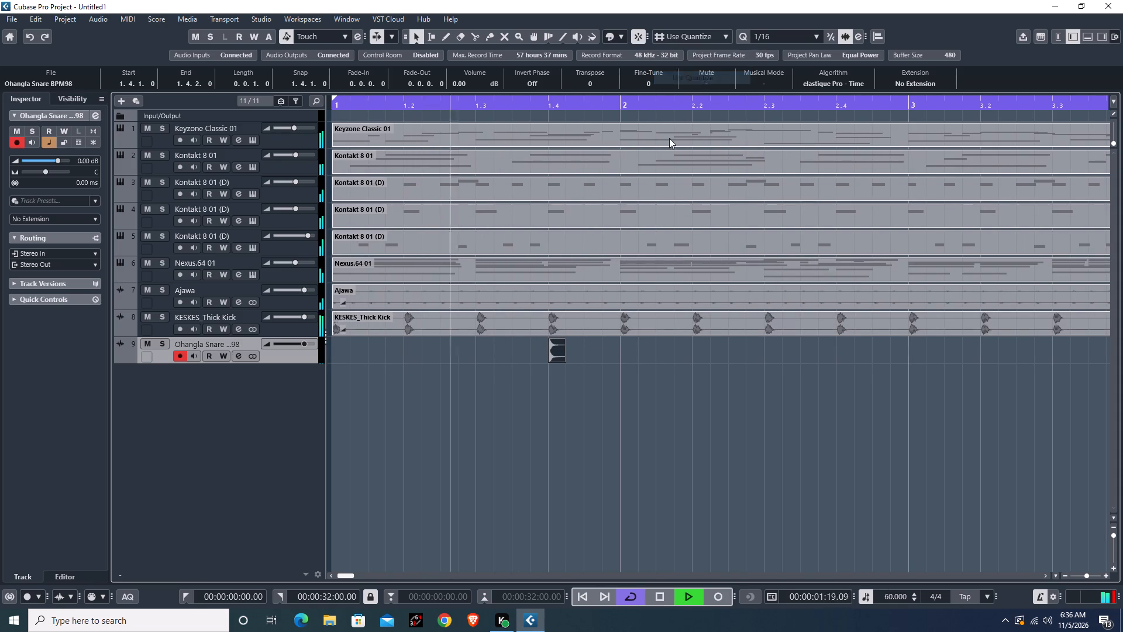
key("space")
left_click_drag(557, 351, 596, 351)
key("space")
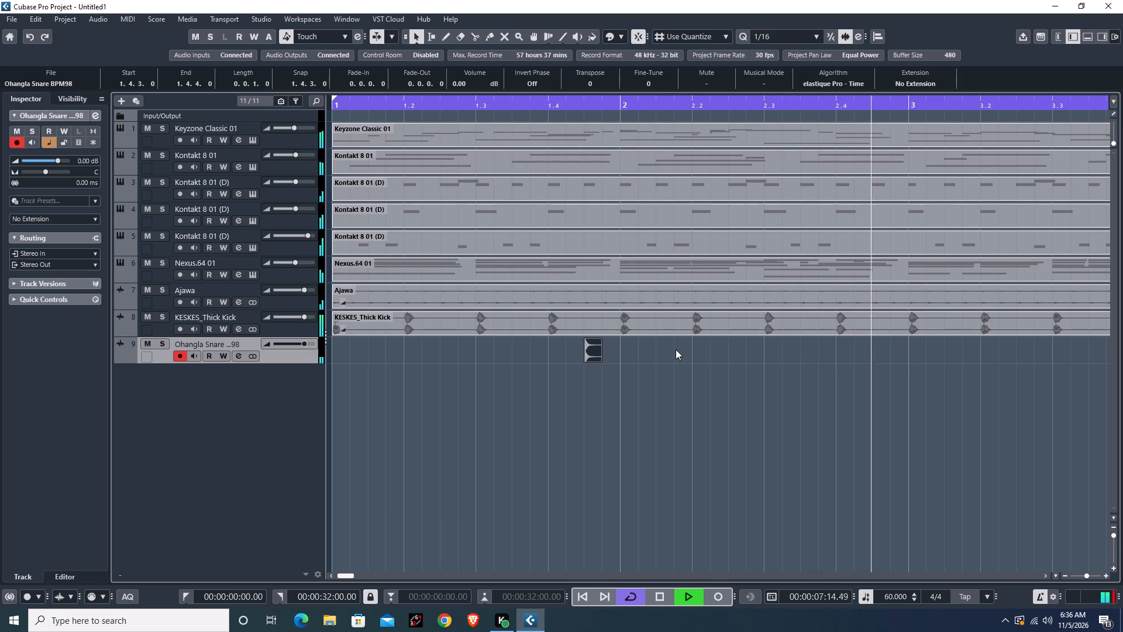
Duplicate the ohangla snare hit, place the copy at 2.3.3.0 and audition it with the other tracks from bar 1.
key("space")
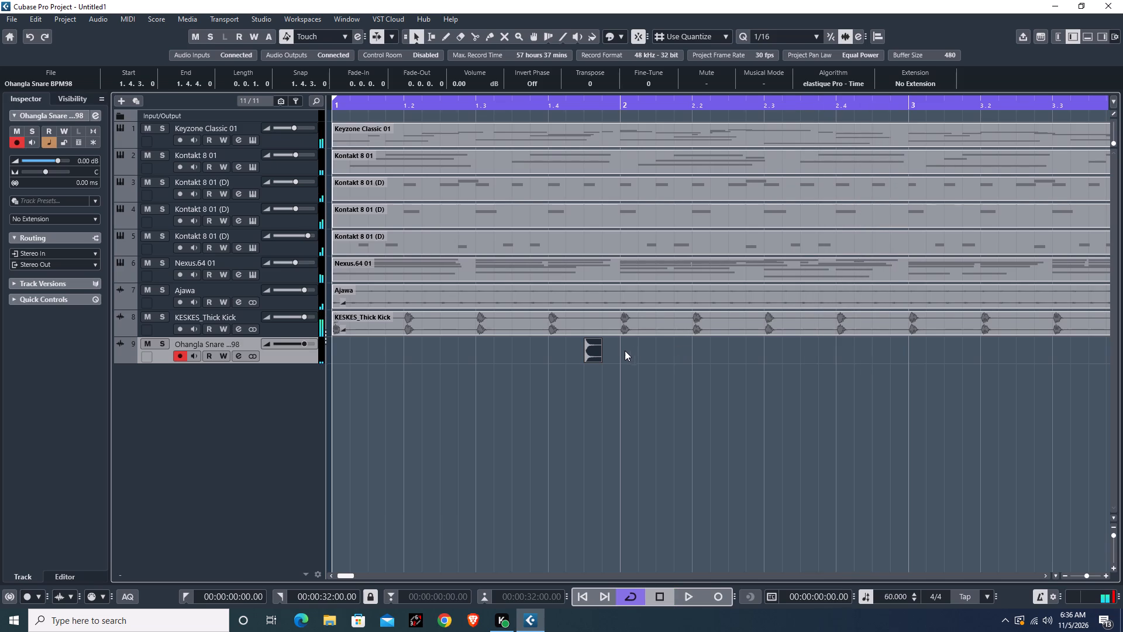
key("ctrl+d")
left_click_drag(608, 351, 797, 356)
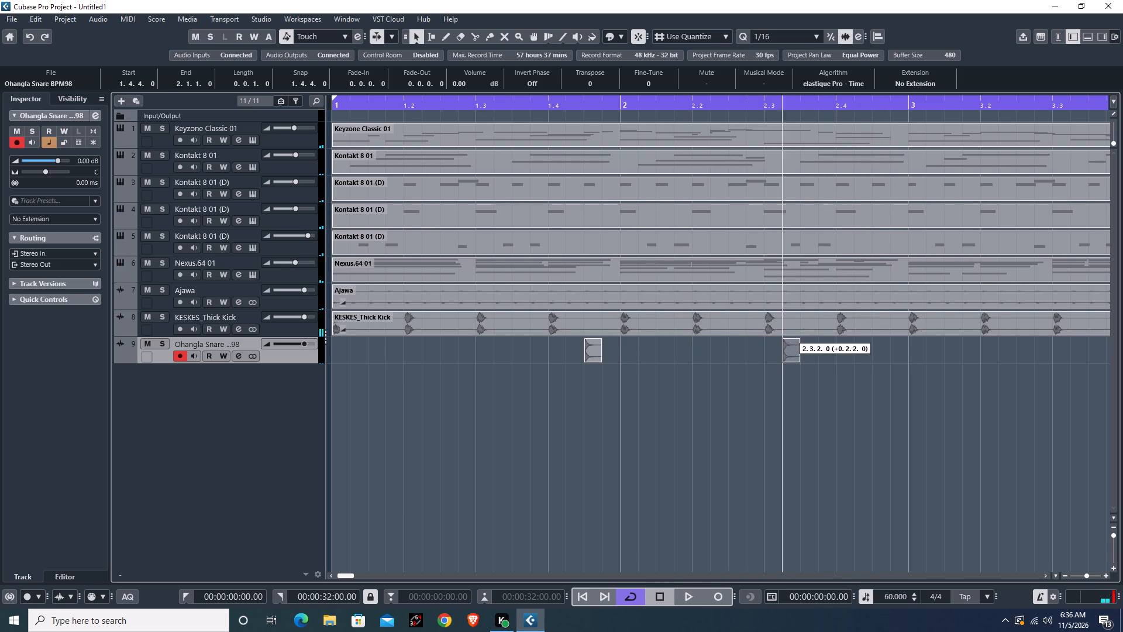
left_click_drag(797, 356, 810, 358)
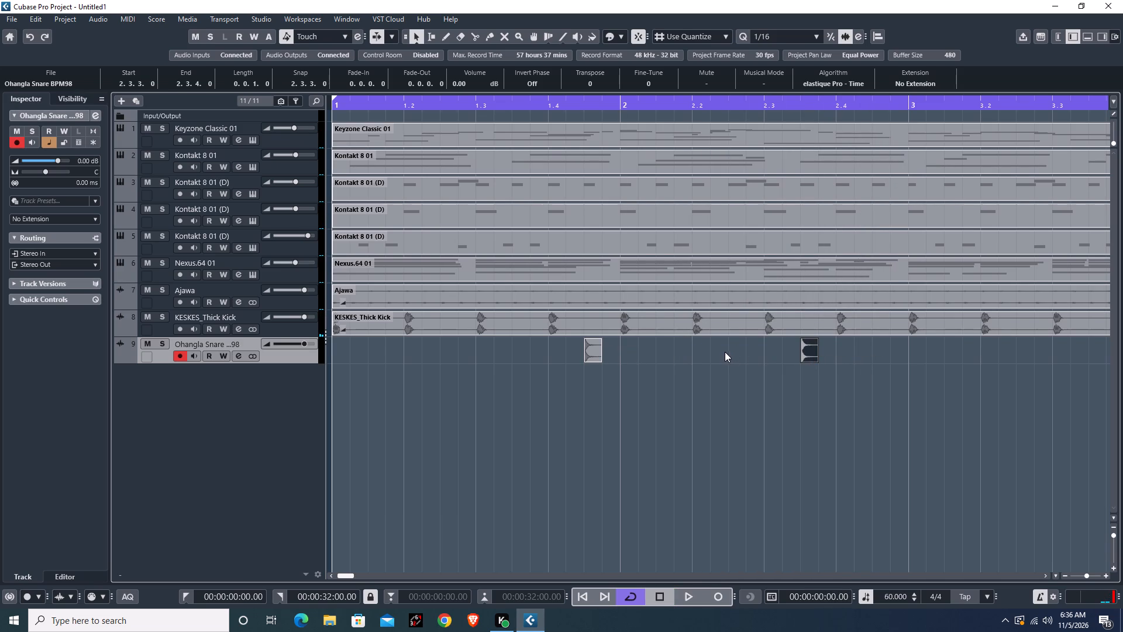
key("space")
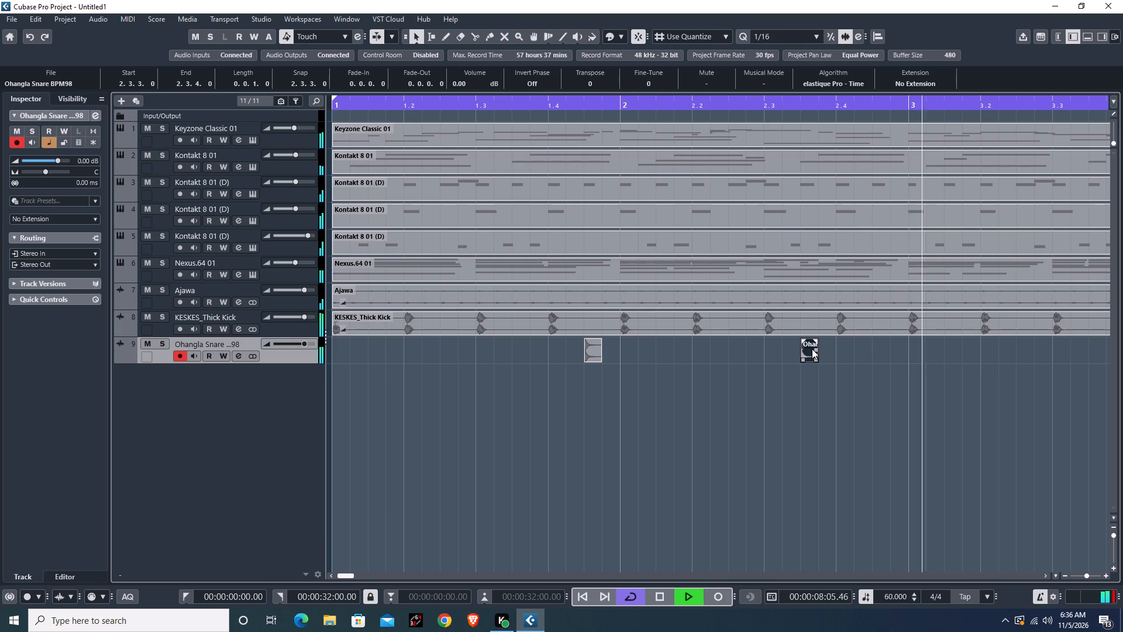
key("space")
Move the duplicated snare hit to 2.4.2.0 and play the project from bar 1.
left_click_drag(811, 349, 866, 349)
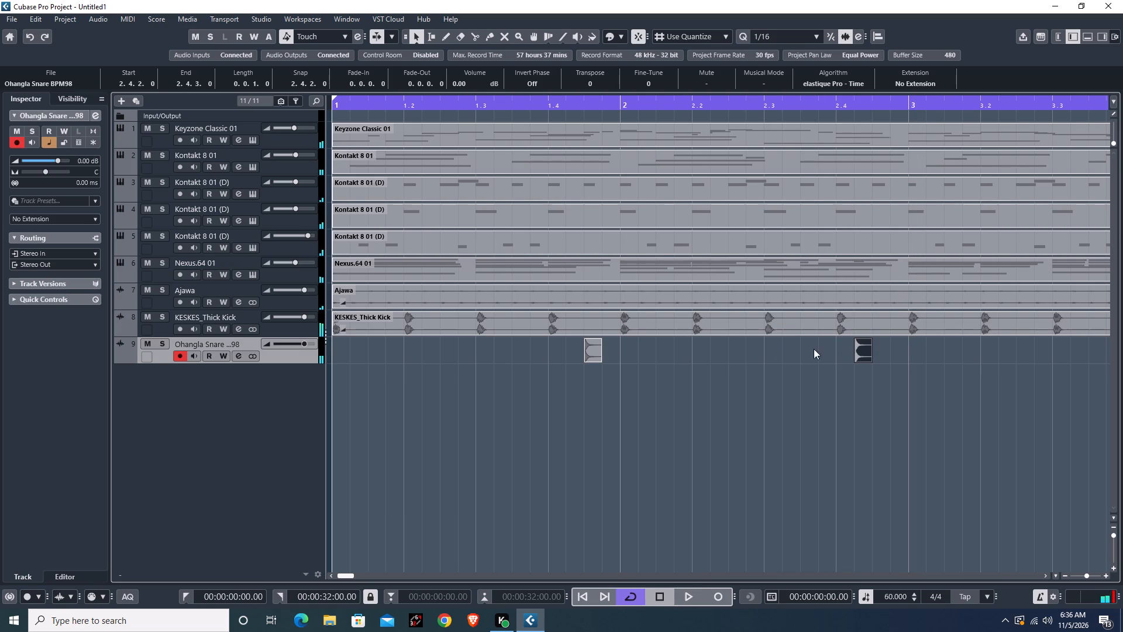
key("space")
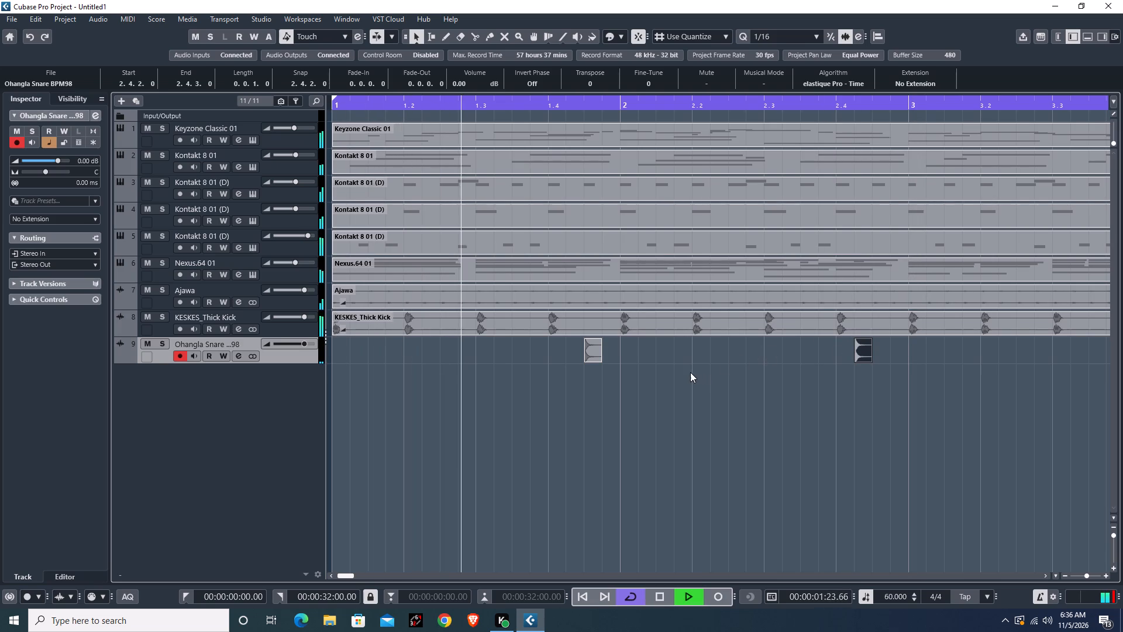
type("GGG")
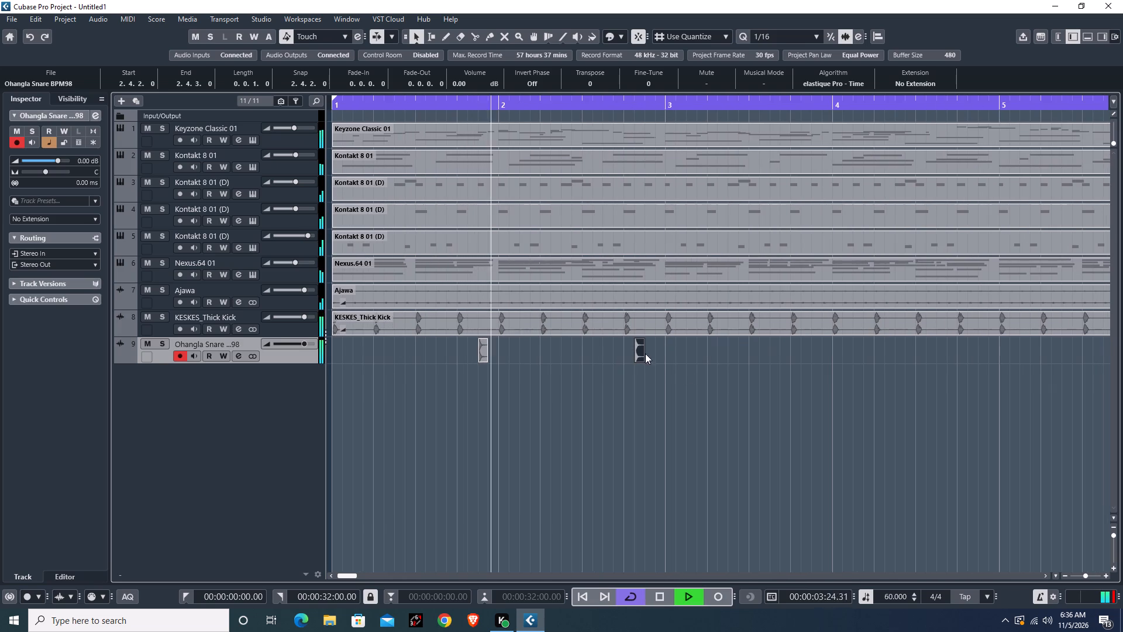
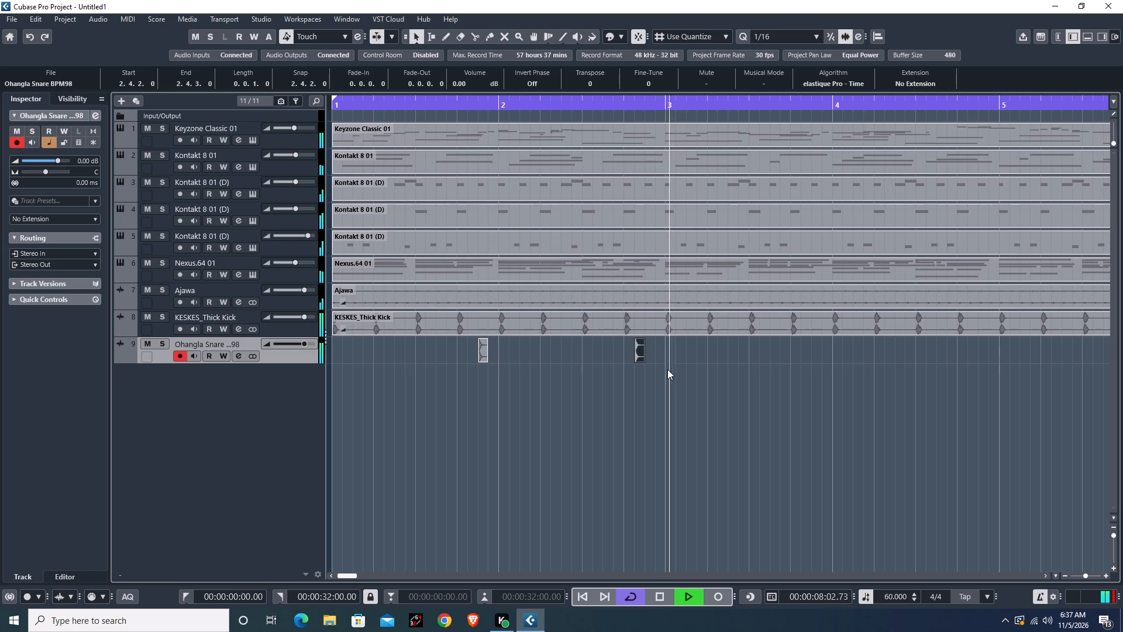
Duplicate the ohangla snare hit at 2.4.2.0, place the copy at 2.4.4.0 and play the project from within bar 2.
left_click(547, 108)
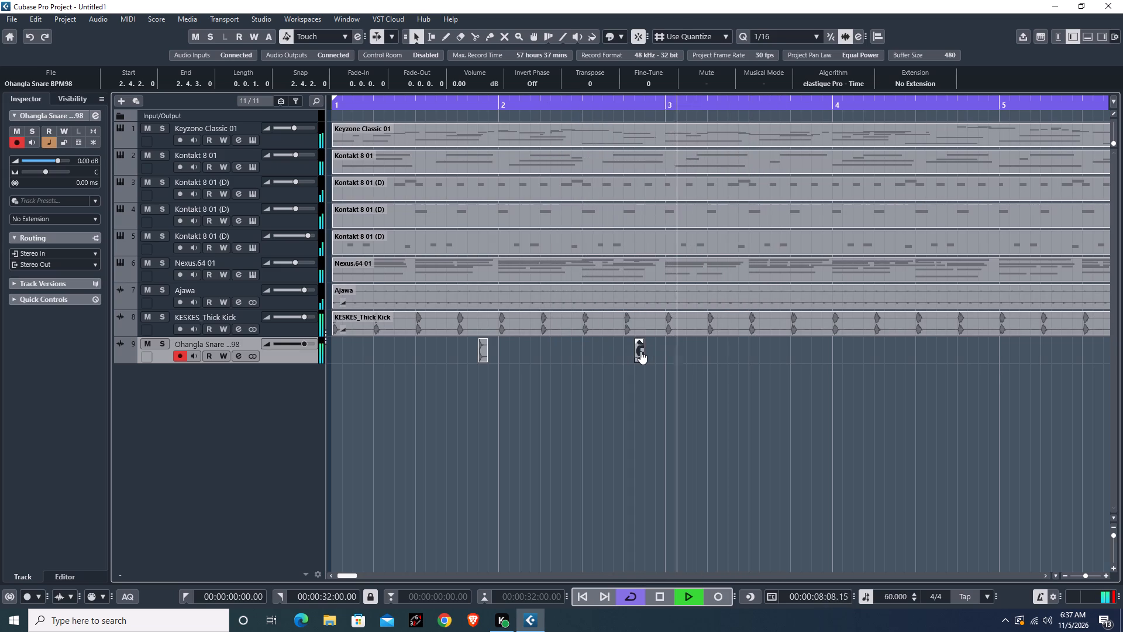
key("ctrl+d")
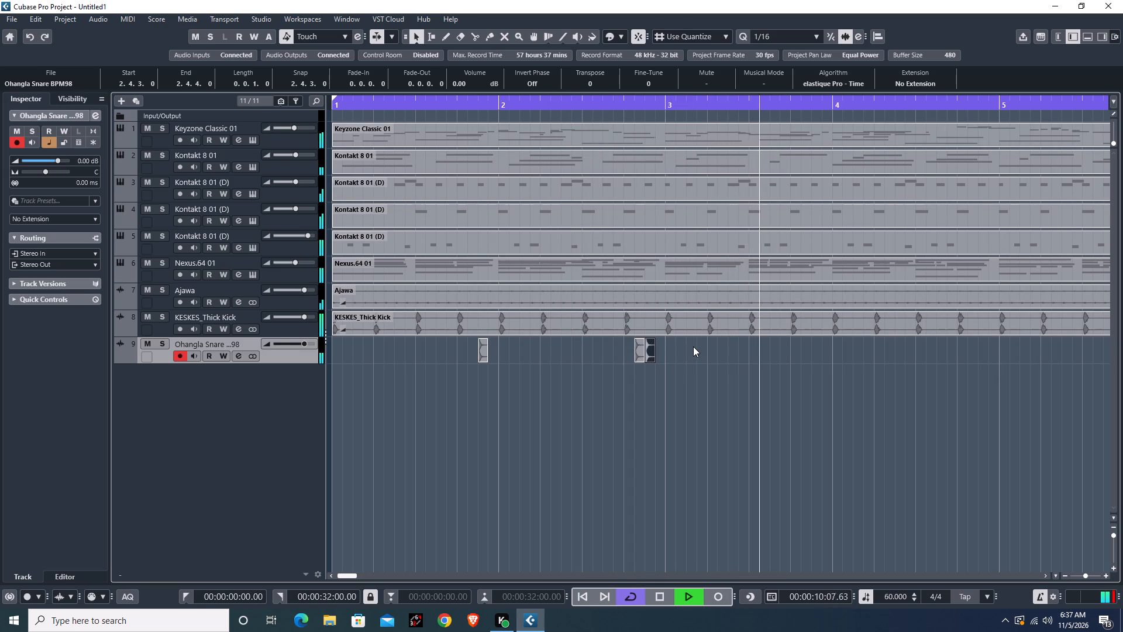
left_click(545, 108)
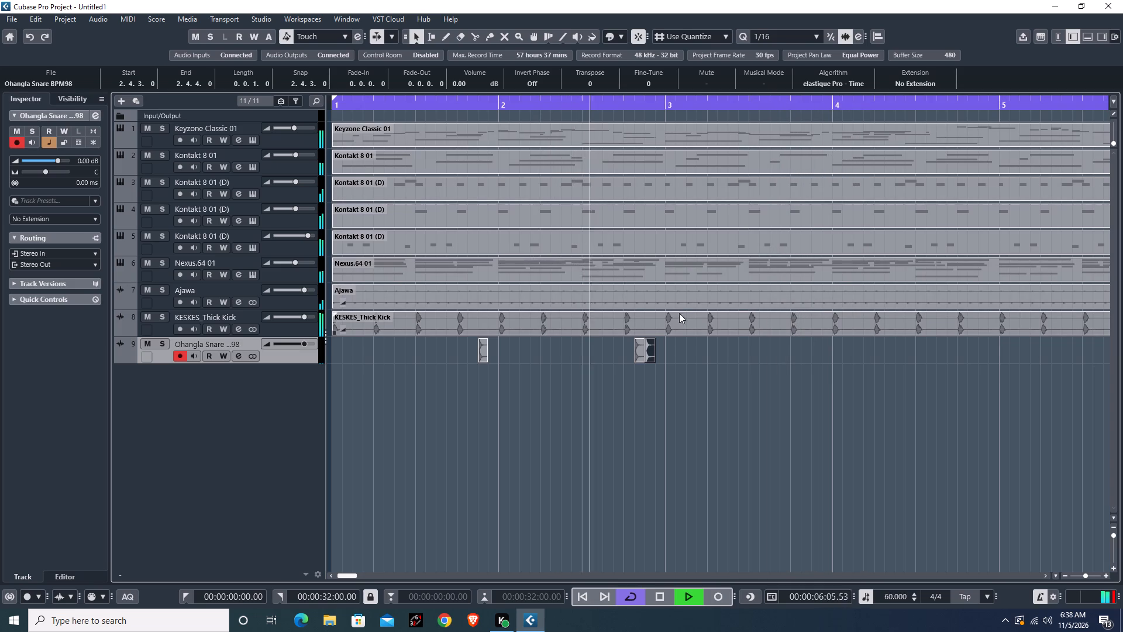
key("h")
key("h")
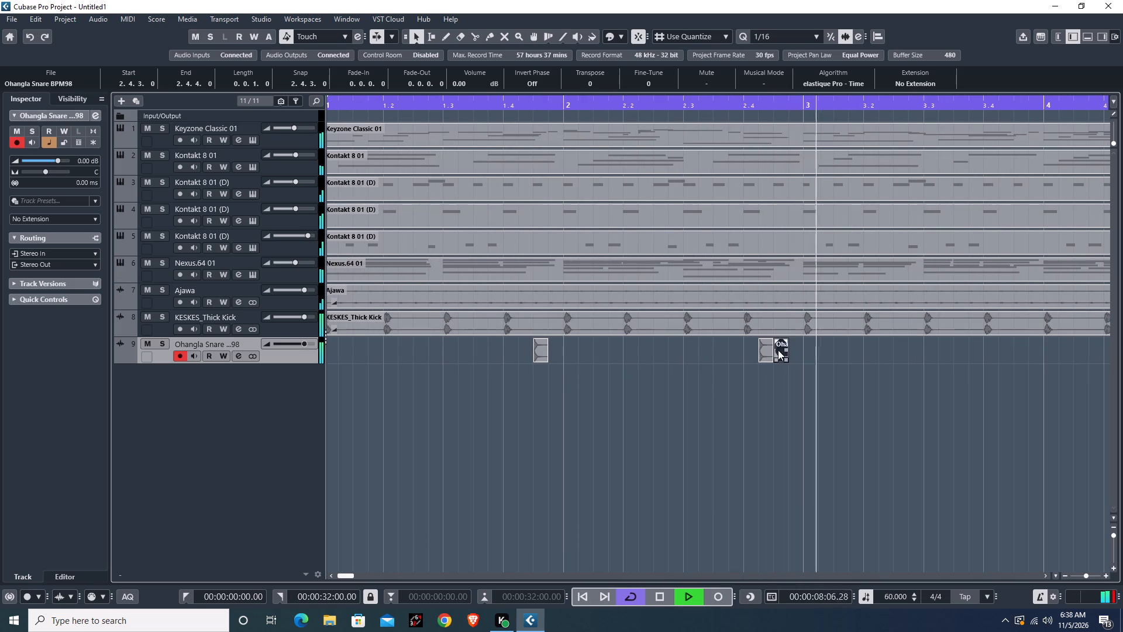
left_click_drag(781, 353, 801, 353)
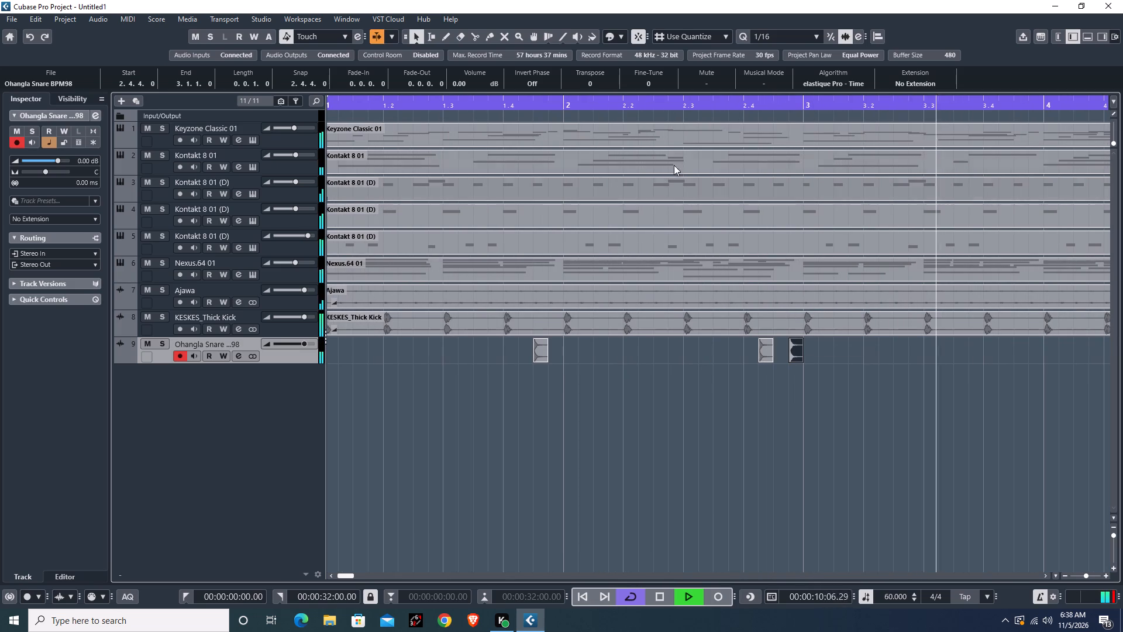
left_click(647, 114)
left_click(647, 110)
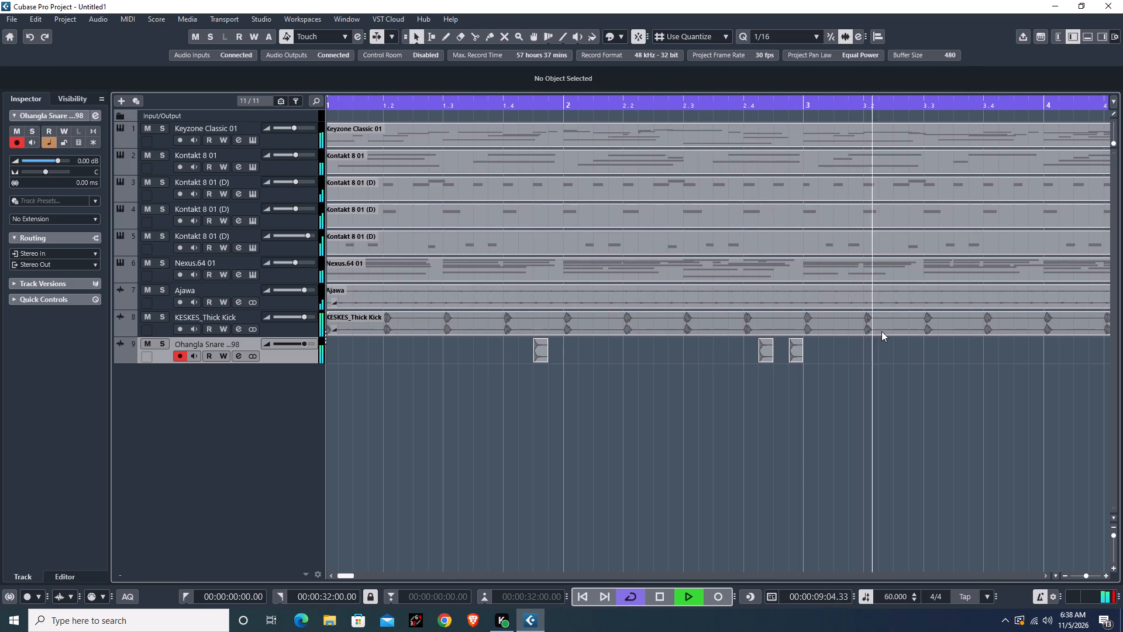
Copy the bar 1 ohangla snare hit to 4.4.3.0 and audition the pattern from bar 4 and from bar 2.
key("g")
key("g")
key("g")
key("g")
type("GG")
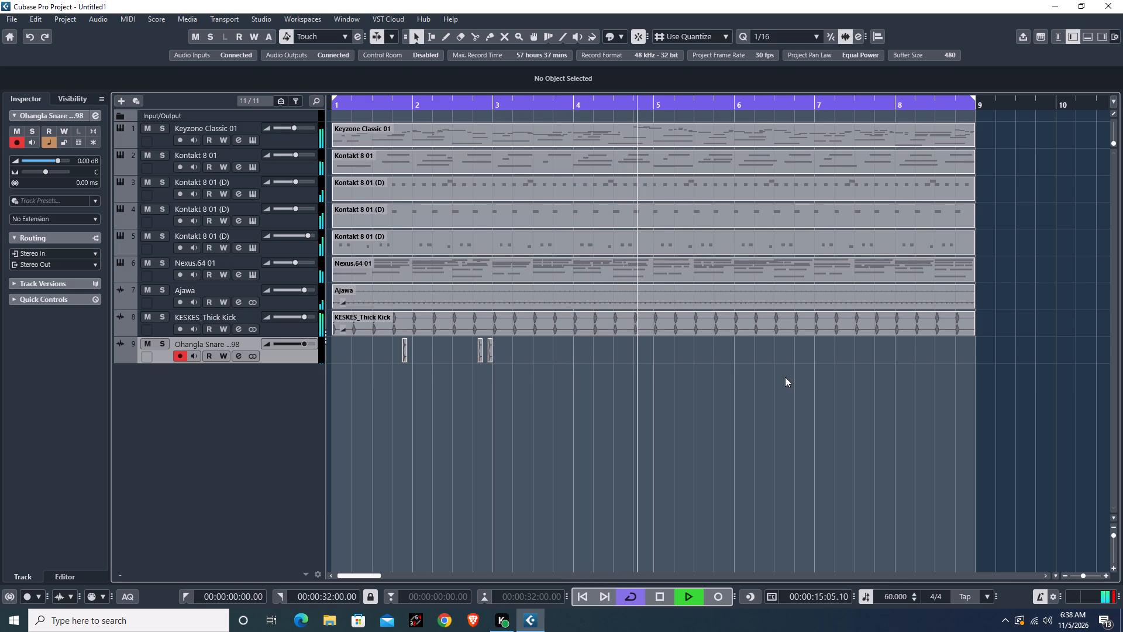
left_click_drag(414, 349, 392, 369)
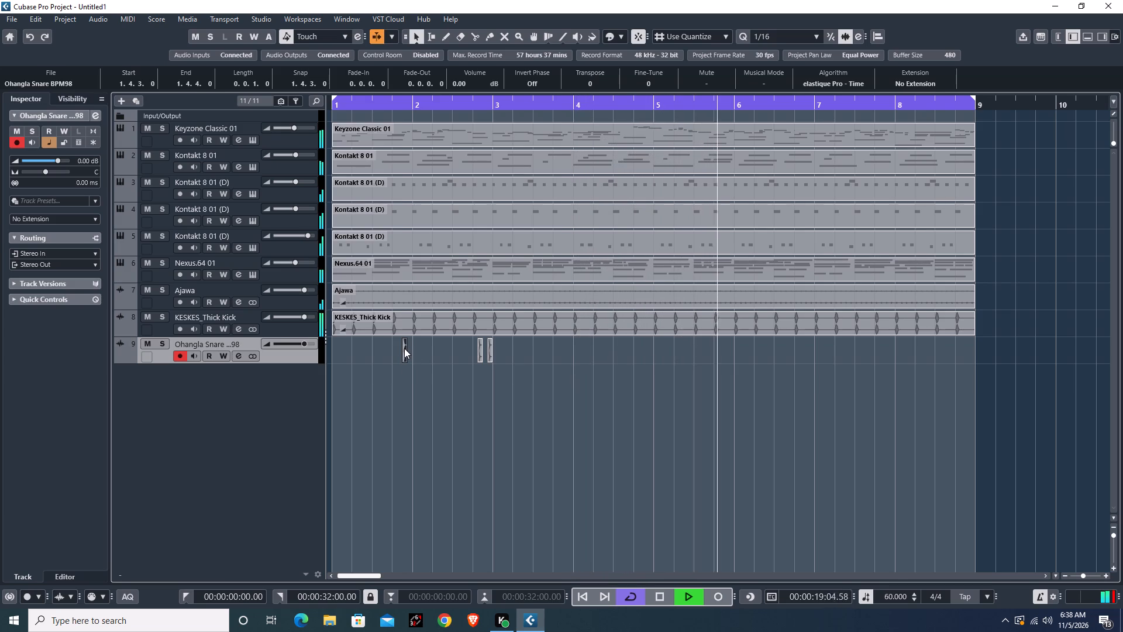
left_click_drag(404, 348, 630, 357, "alt")
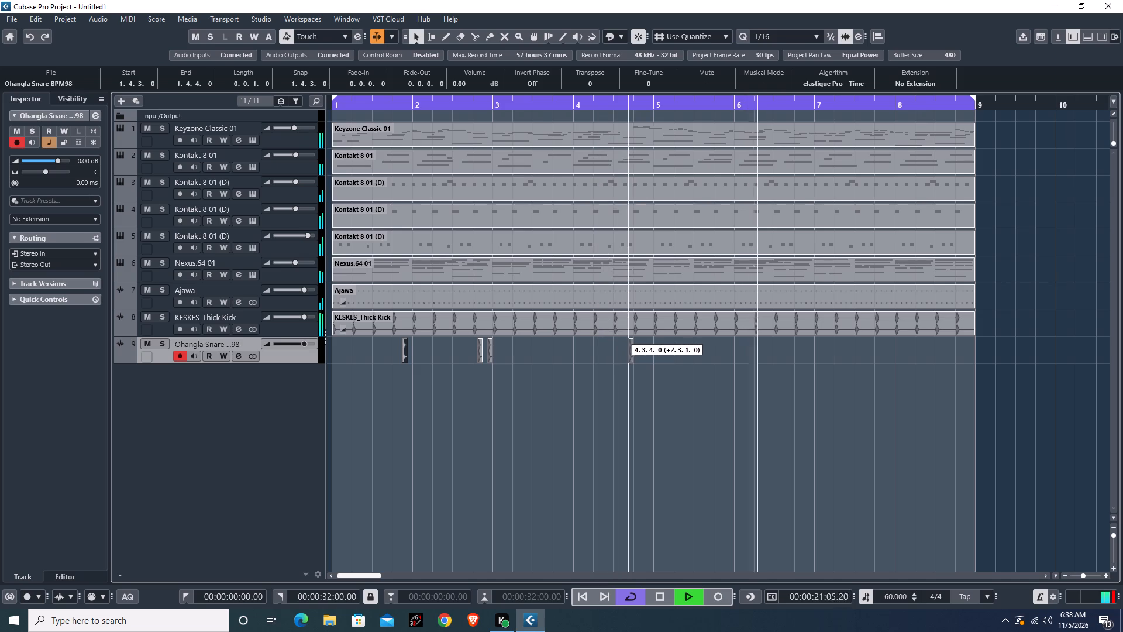
left_click_drag(630, 357, 645, 358, "alt")
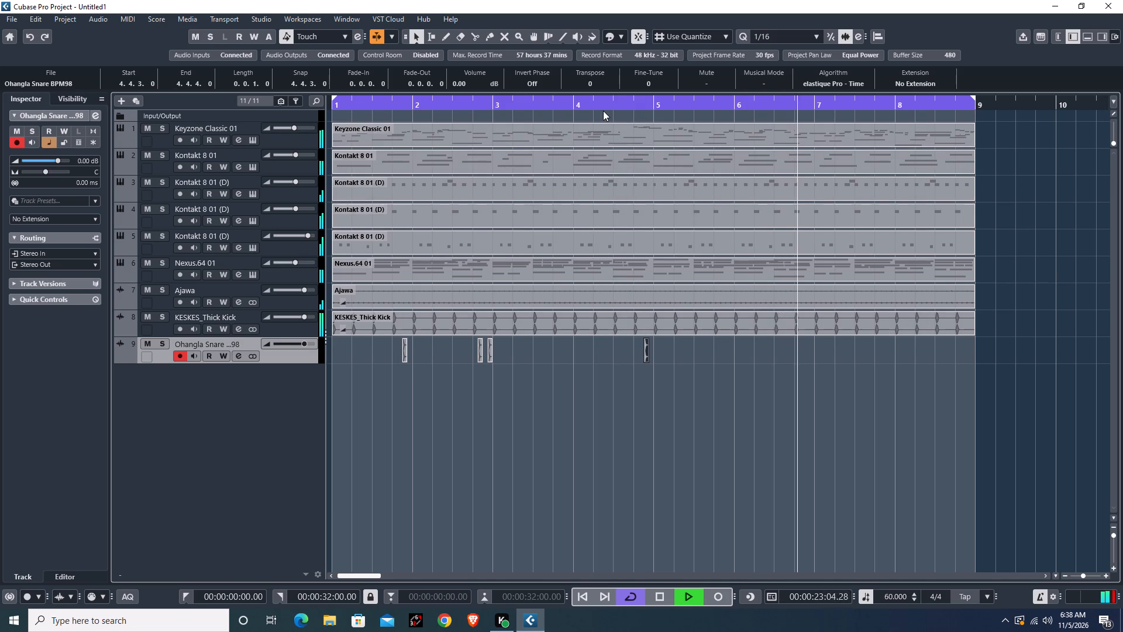
left_click(601, 105)
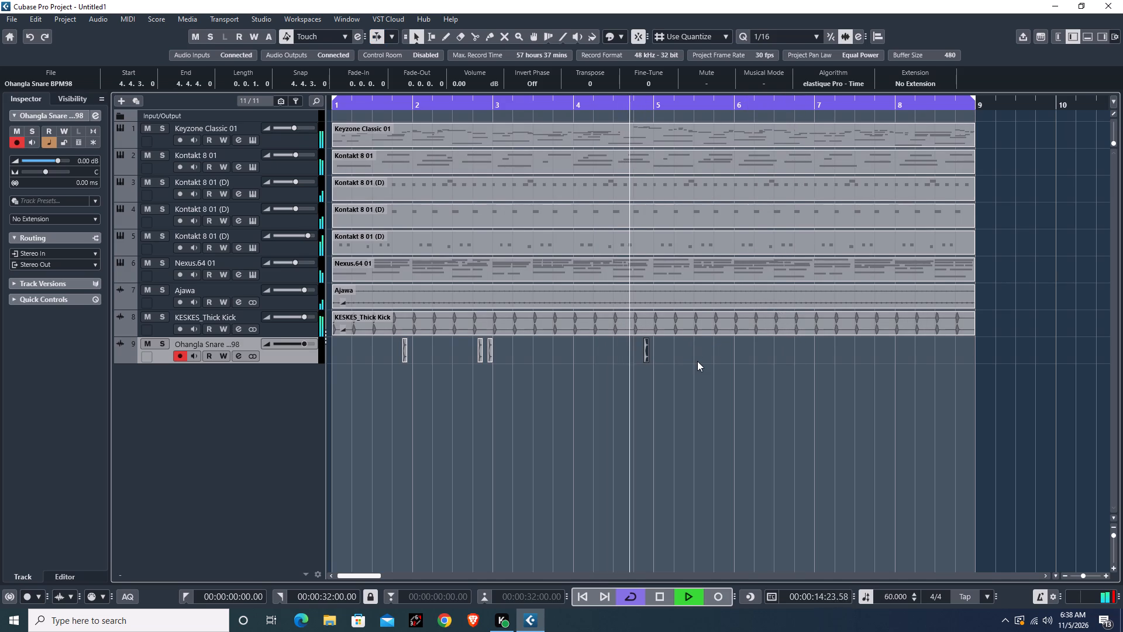
left_click(458, 105)
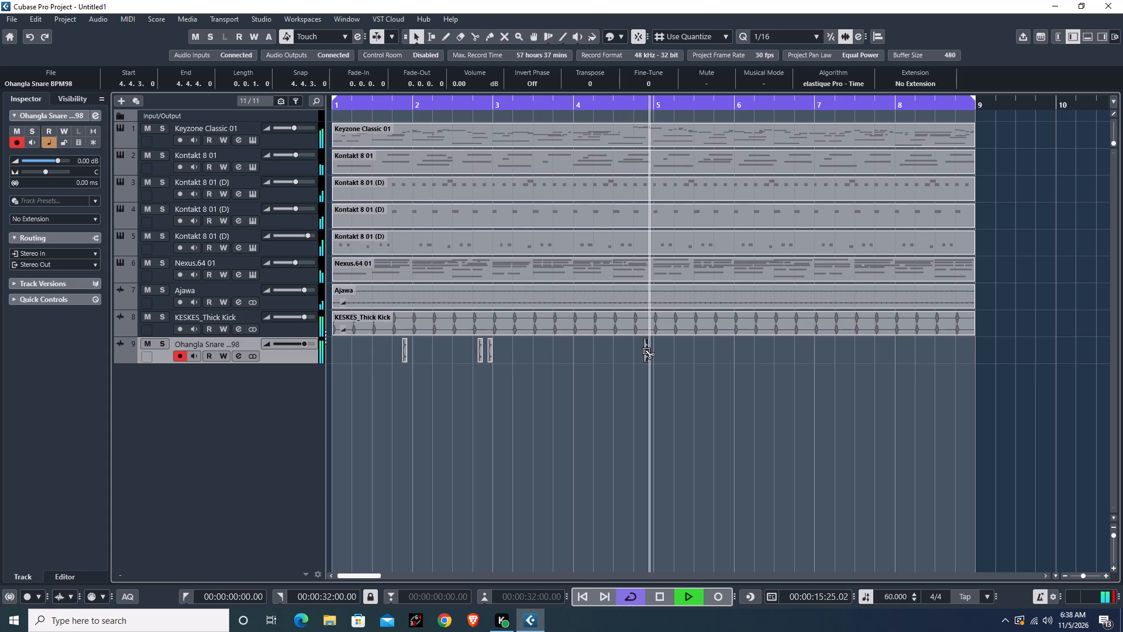
Copy the bar 4 snare hit to 3.4.3.0 and play the project from the middle of bar 2.
left_click_drag(646, 351, 567, 348, "alt")
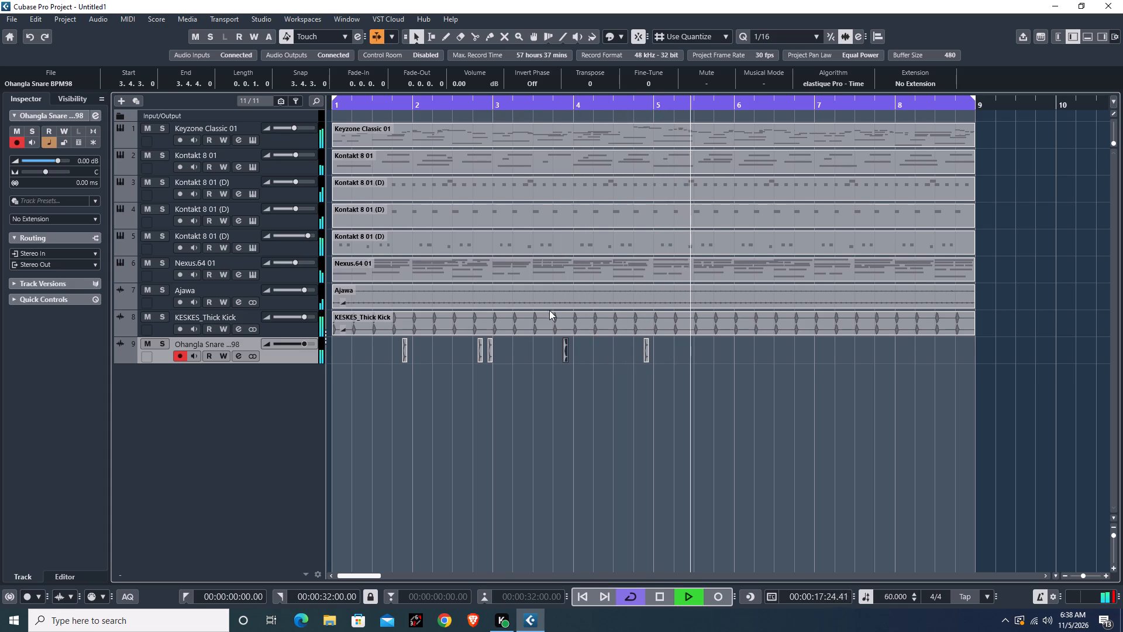
left_click(461, 106)
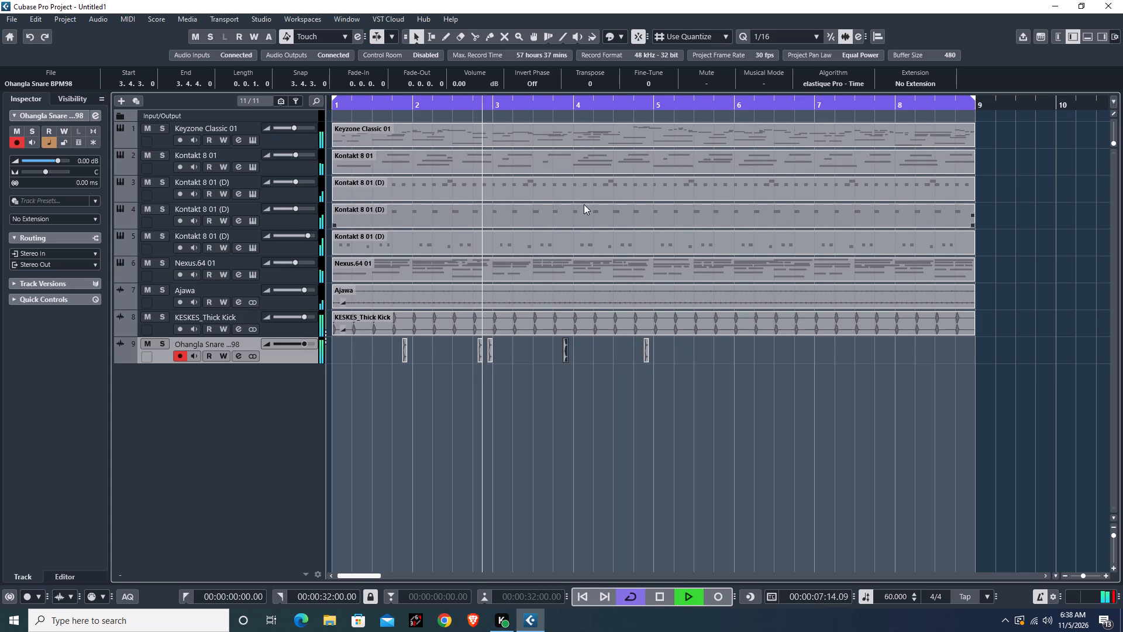
Duplicate all five ohangla snare hits, move the copies so the first starts at 5.1.4.0 and play from bar 4.
key("h")
key("h")
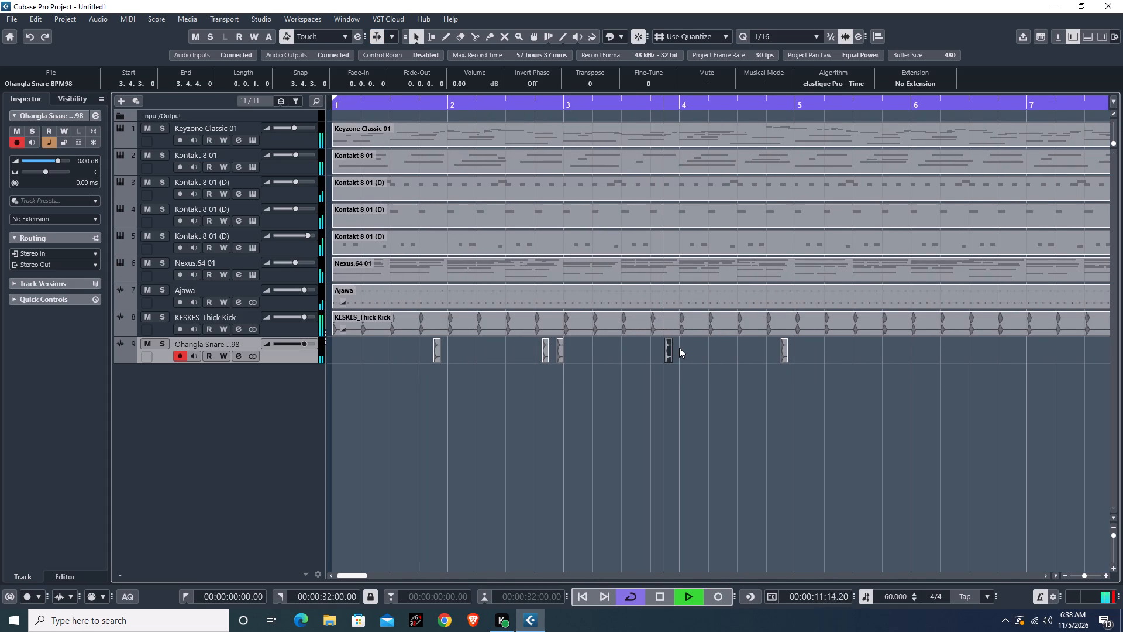
key("g")
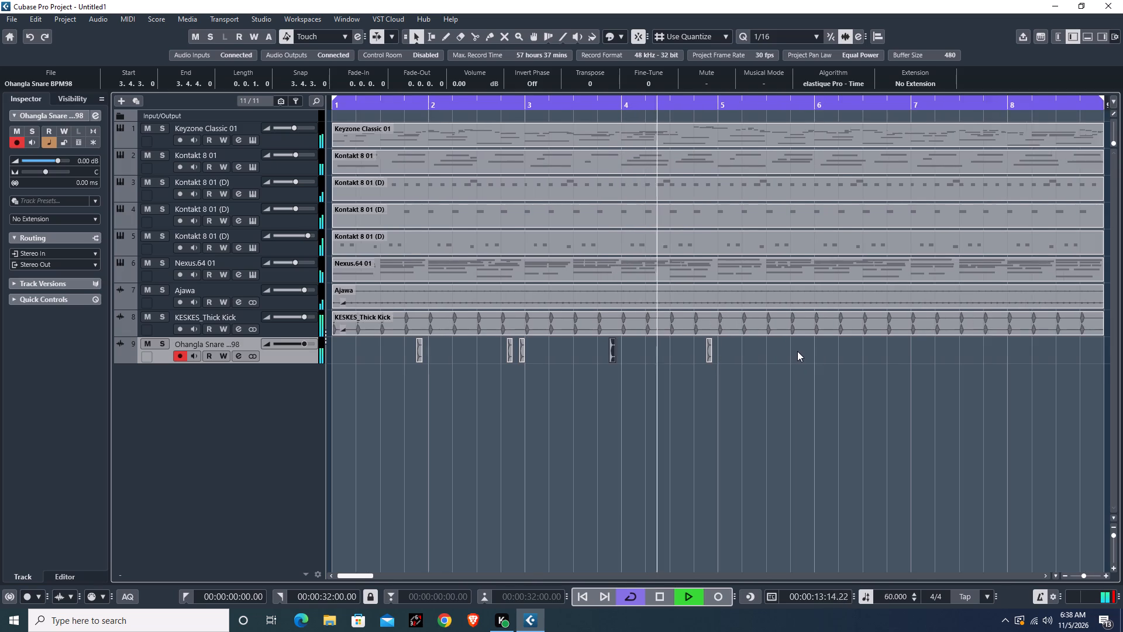
key("g")
key("g")
key("g")
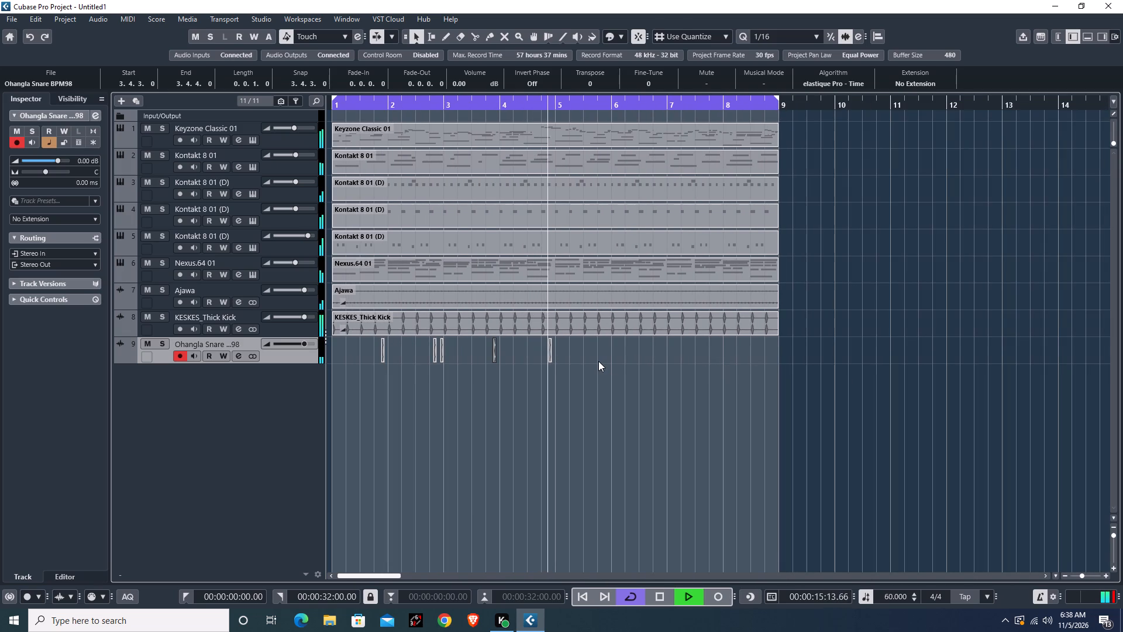
left_click_drag(560, 350, 309, 392)
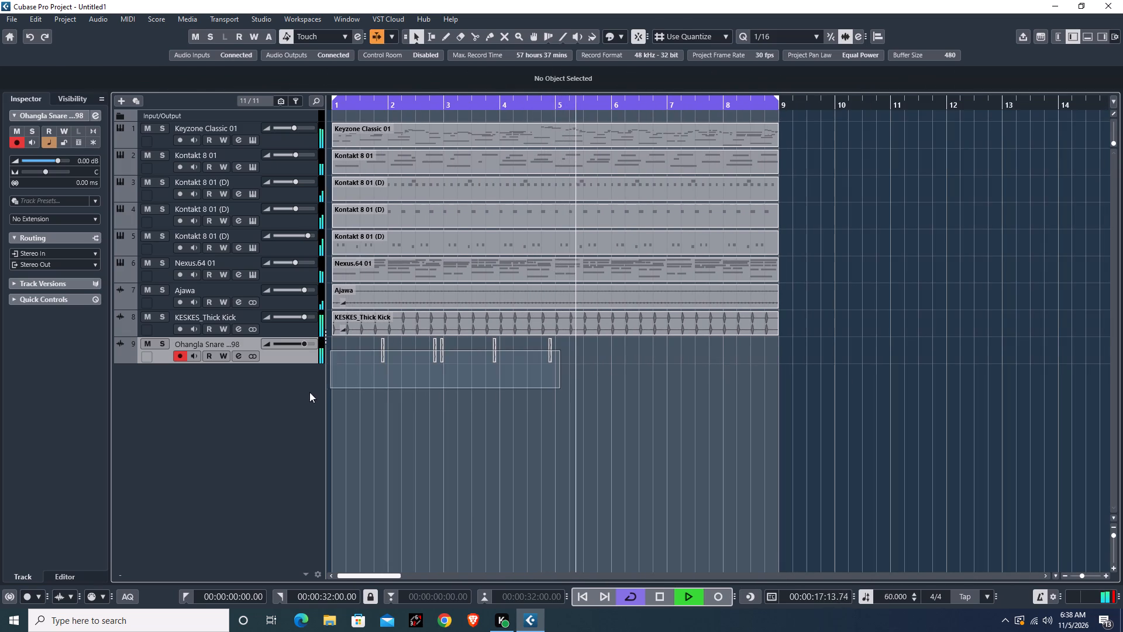
left_click_drag(309, 392, 299, 394)
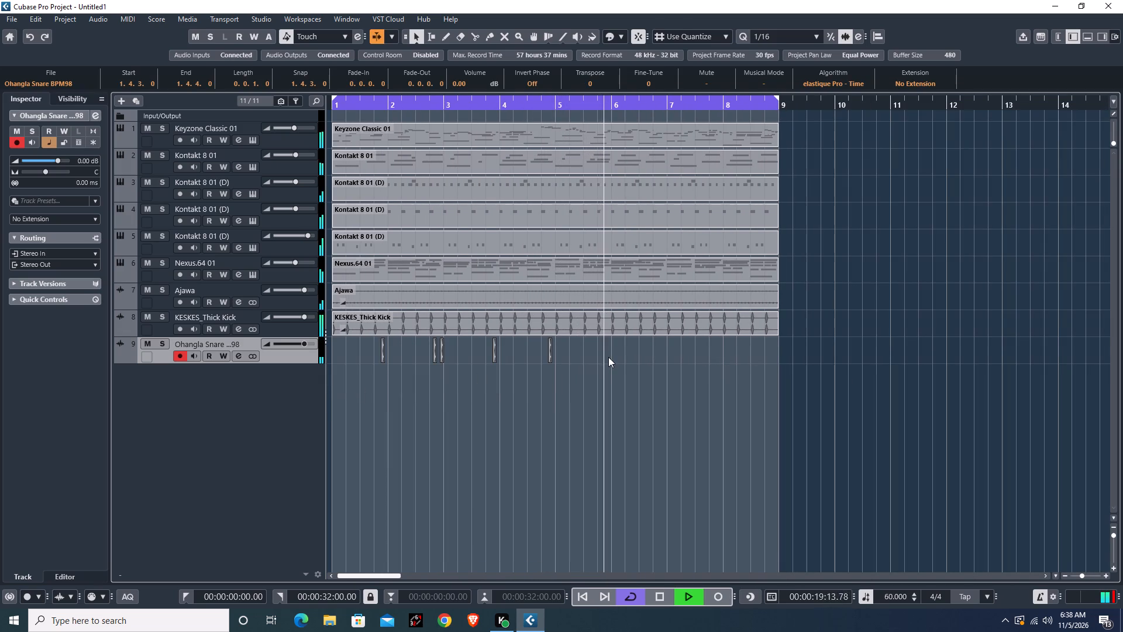
key("ctrl+d")
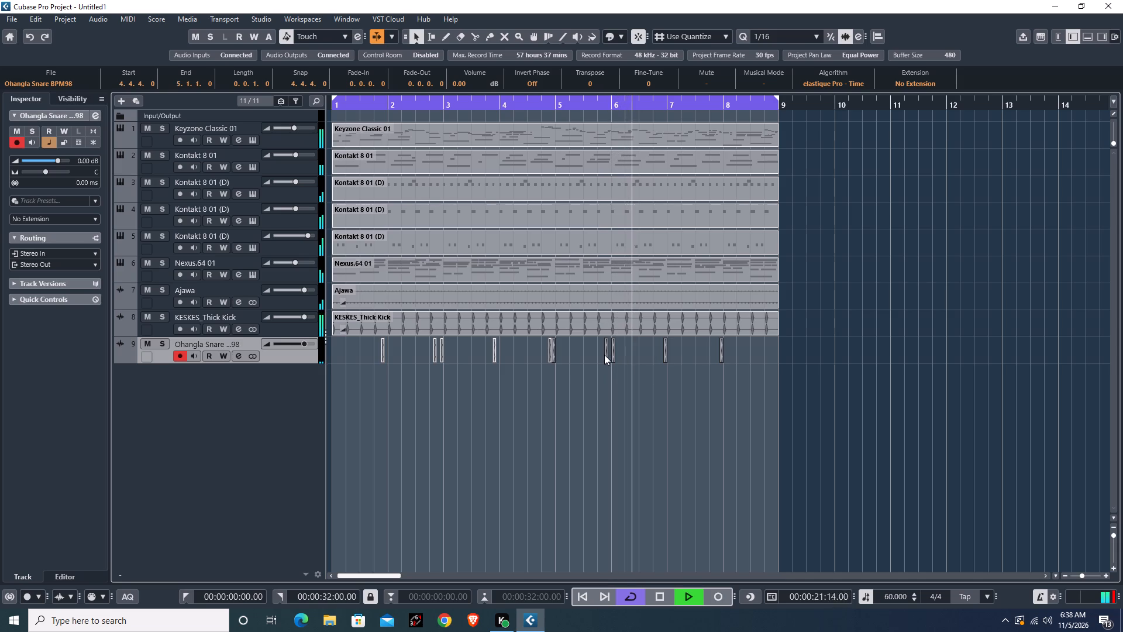
left_click_drag(553, 348, 577, 348)
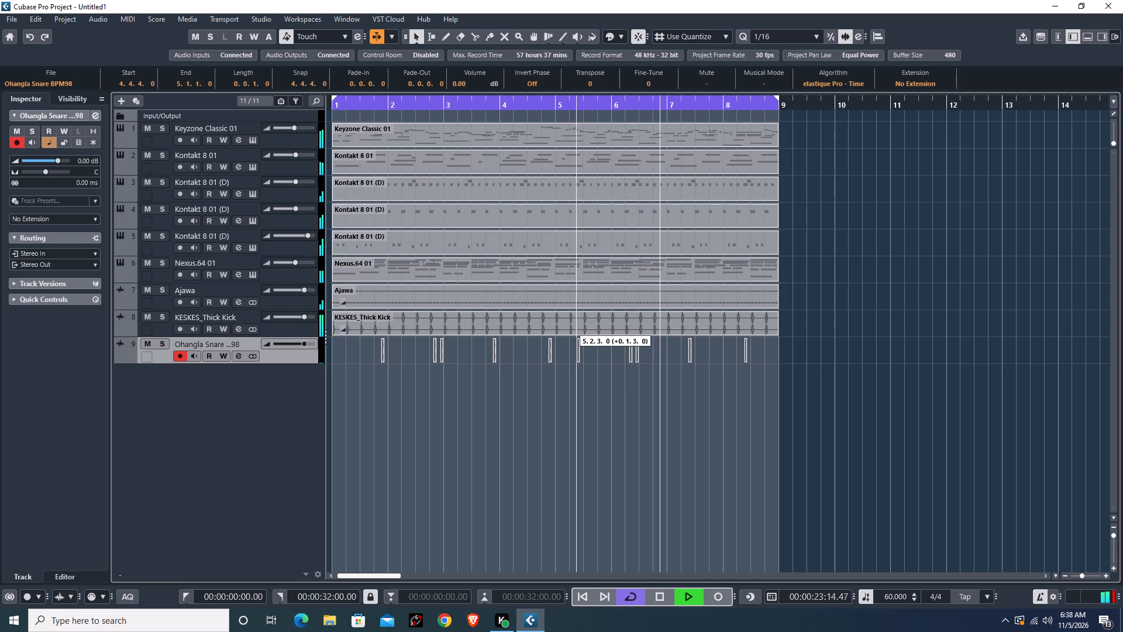
left_click_drag(577, 348, 569, 348)
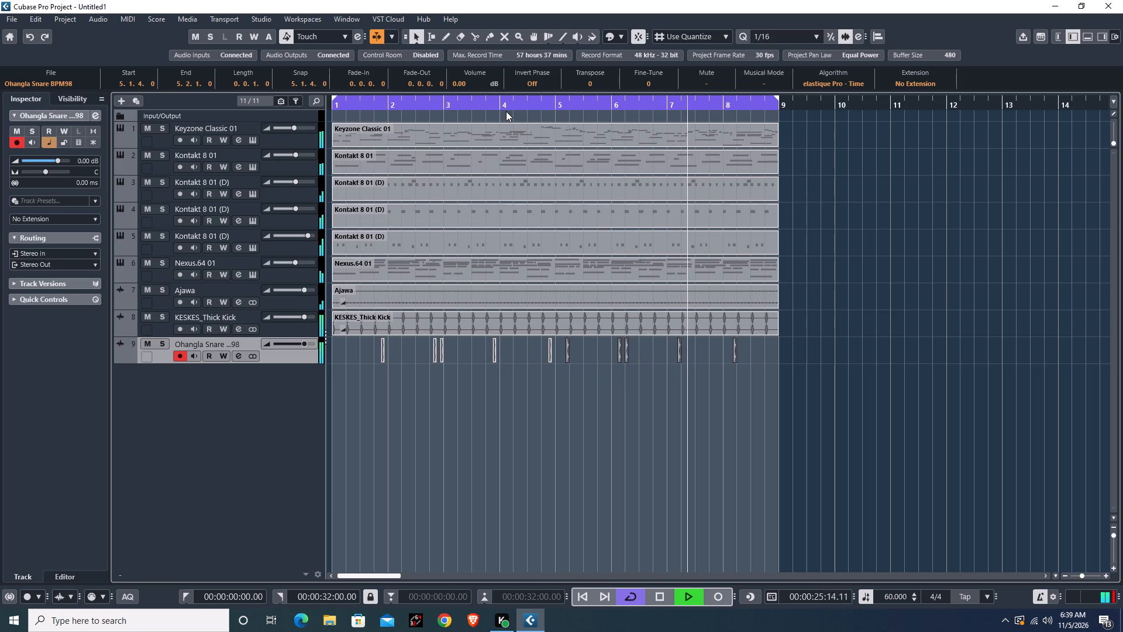
left_click(503, 103)
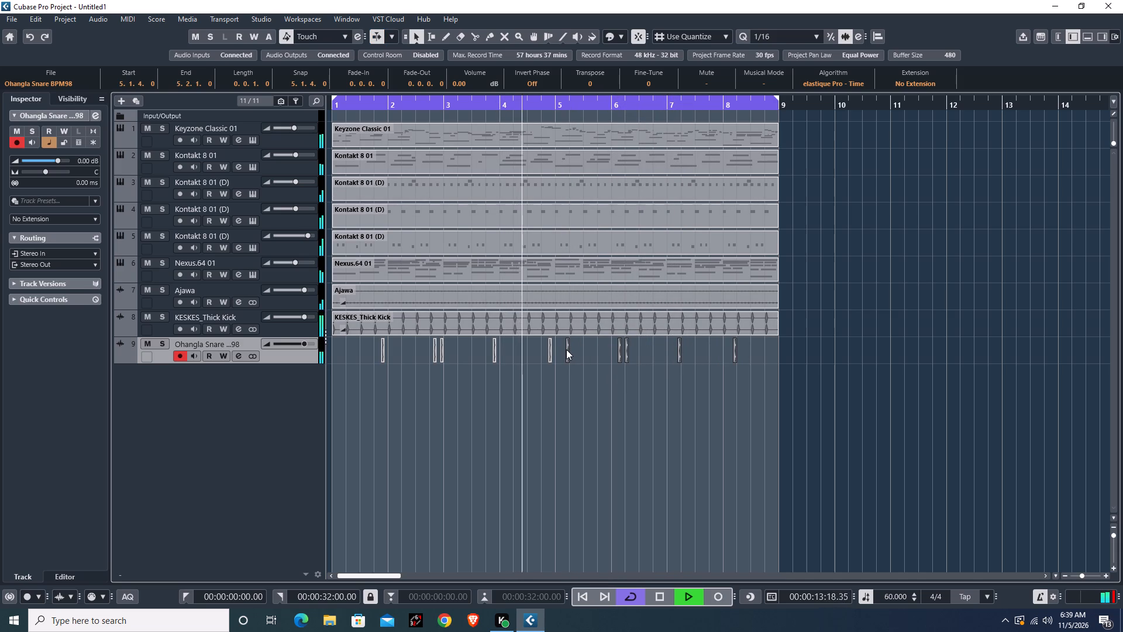
Move the five duplicated snare hits to 5.4.1.0 and on to 5.4.3.0, aligning them with the end of bar 5.
left_click_drag(566, 351, 622, 348)
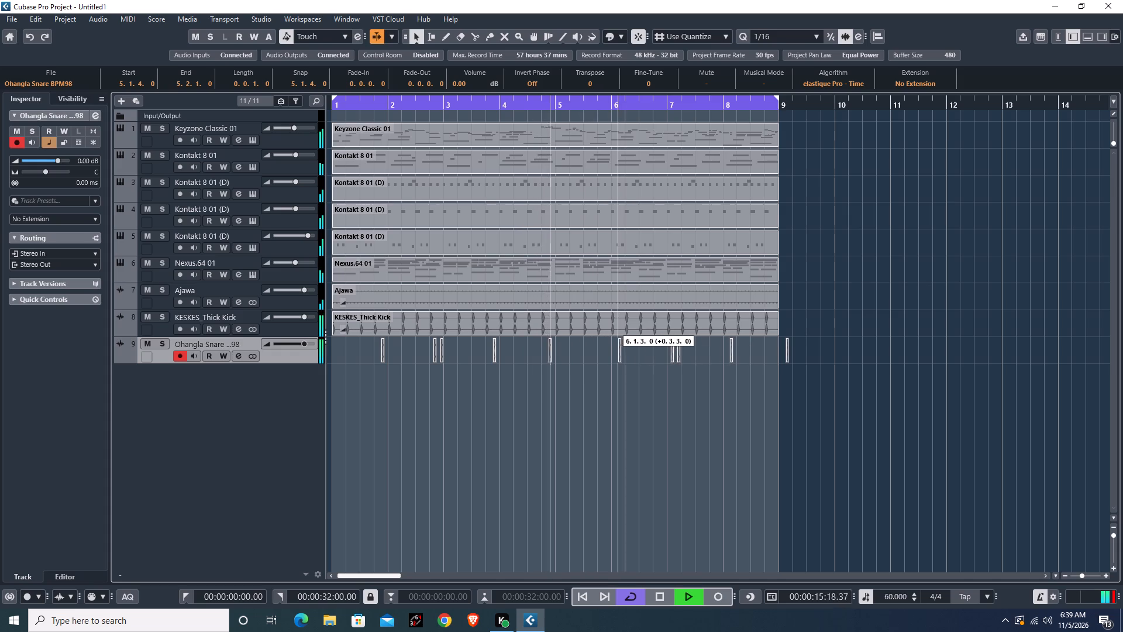
left_click_drag(622, 348, 598, 348)
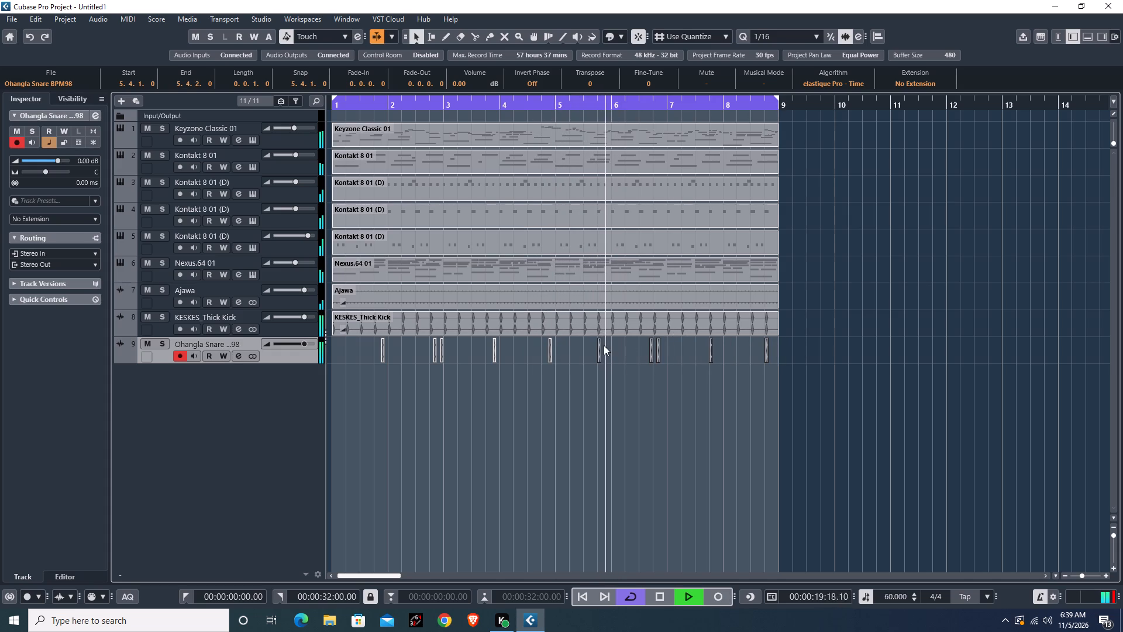
left_click_drag(598, 350, 608, 350)
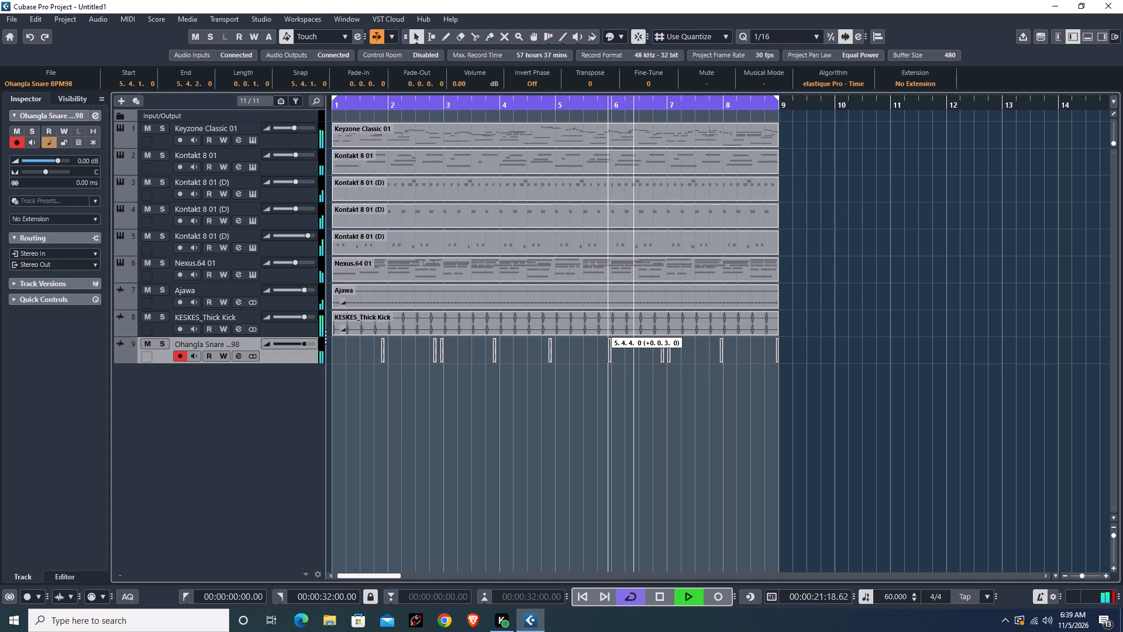
left_click_drag(608, 350, 606, 350)
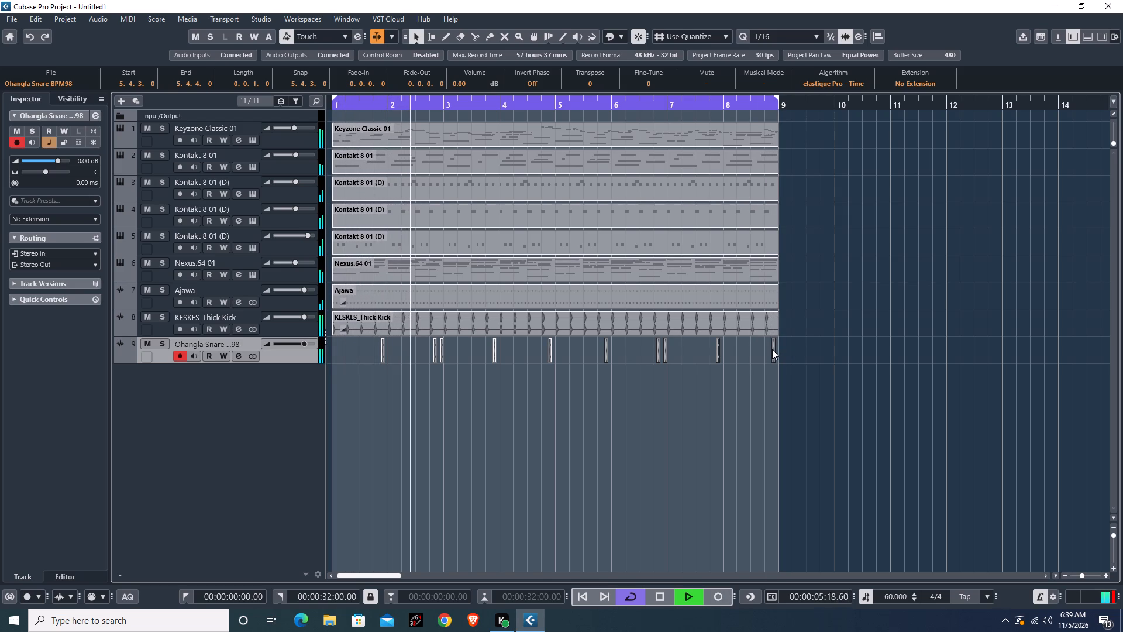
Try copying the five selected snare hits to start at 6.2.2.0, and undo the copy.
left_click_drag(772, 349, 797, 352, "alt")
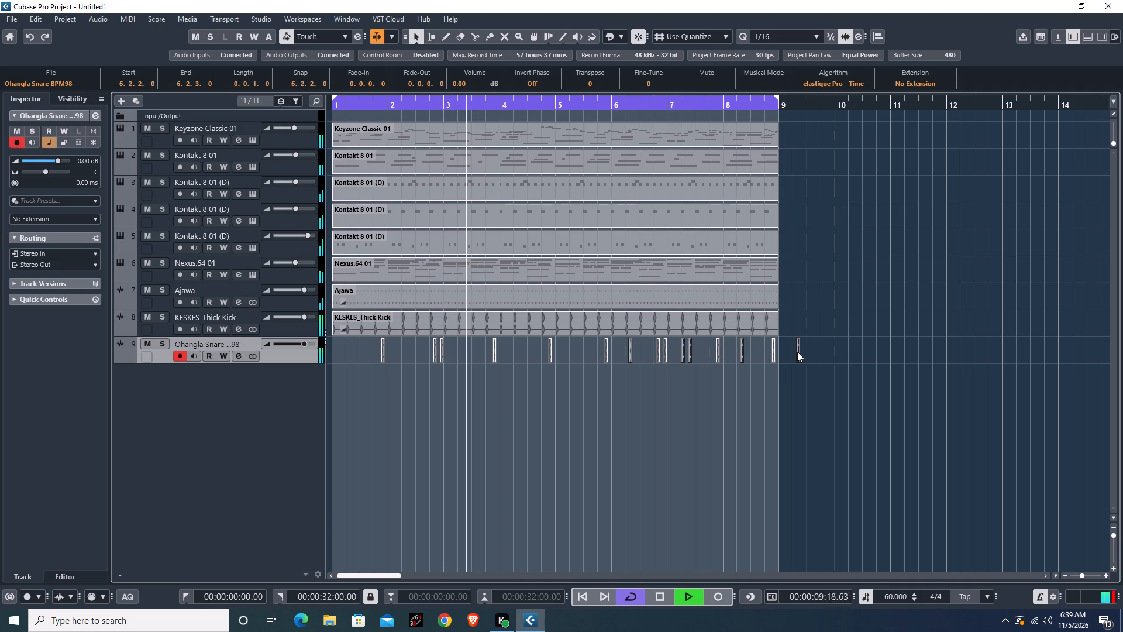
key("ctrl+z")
Duplicate the last ohangla snare hit in bar 8 and move the copy to 9.2.4.0.
left_click_drag(797, 345, 770, 370)
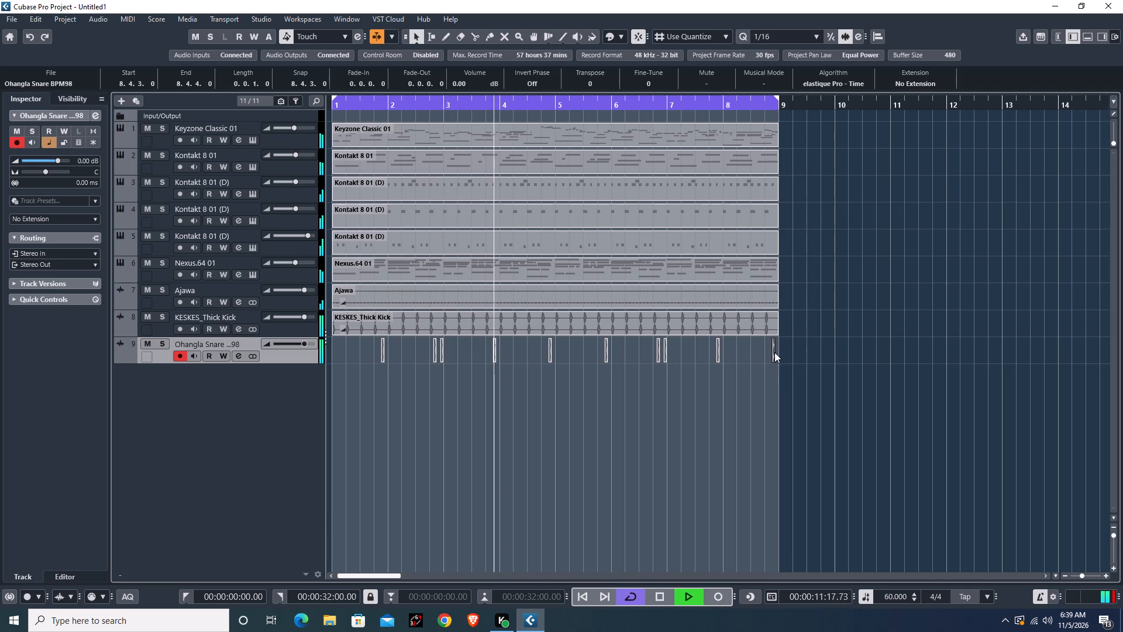
key("ctrl+d")
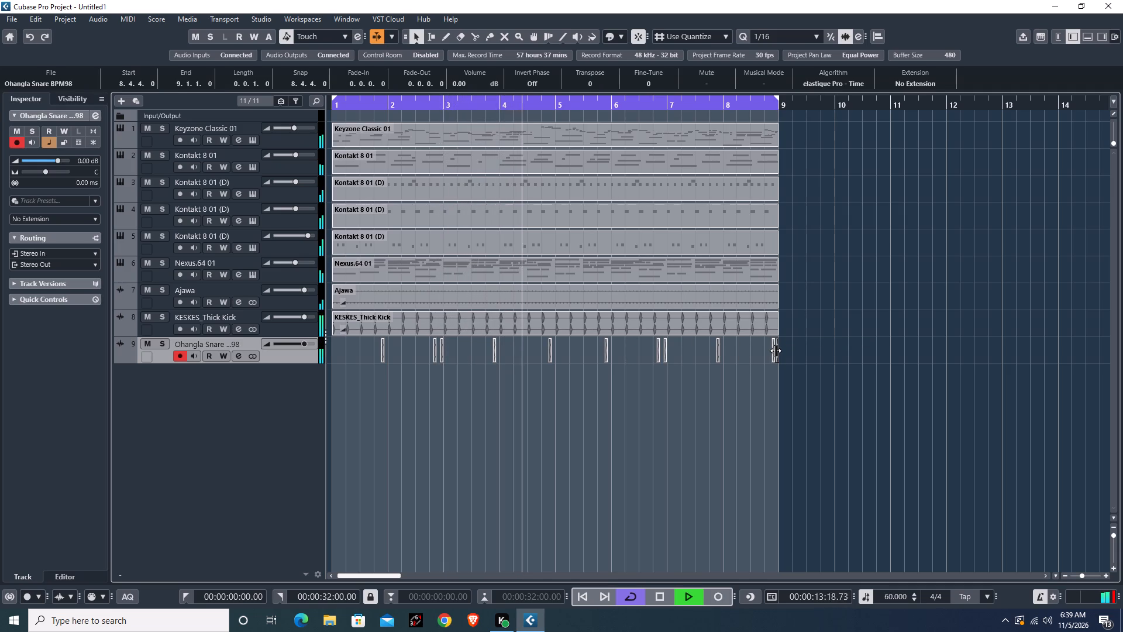
left_click_drag(777, 351, 805, 353)
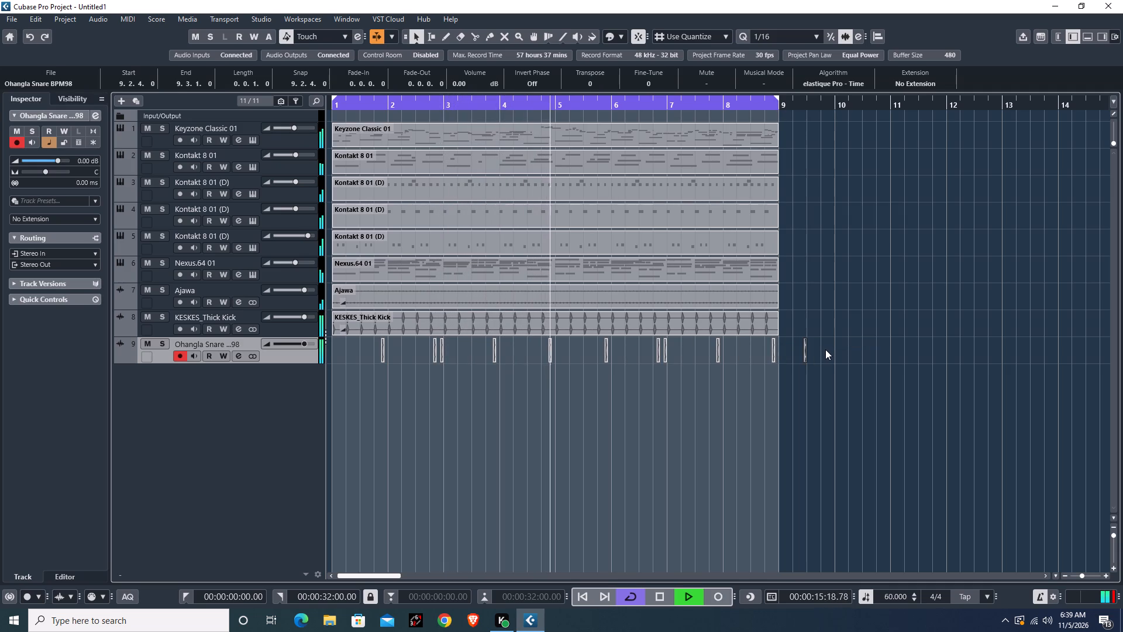
Lower the volume of the ohangla snare hit at 9.2.4.0 to -60 dB.
left_click_drag(826, 349, 311, 406)
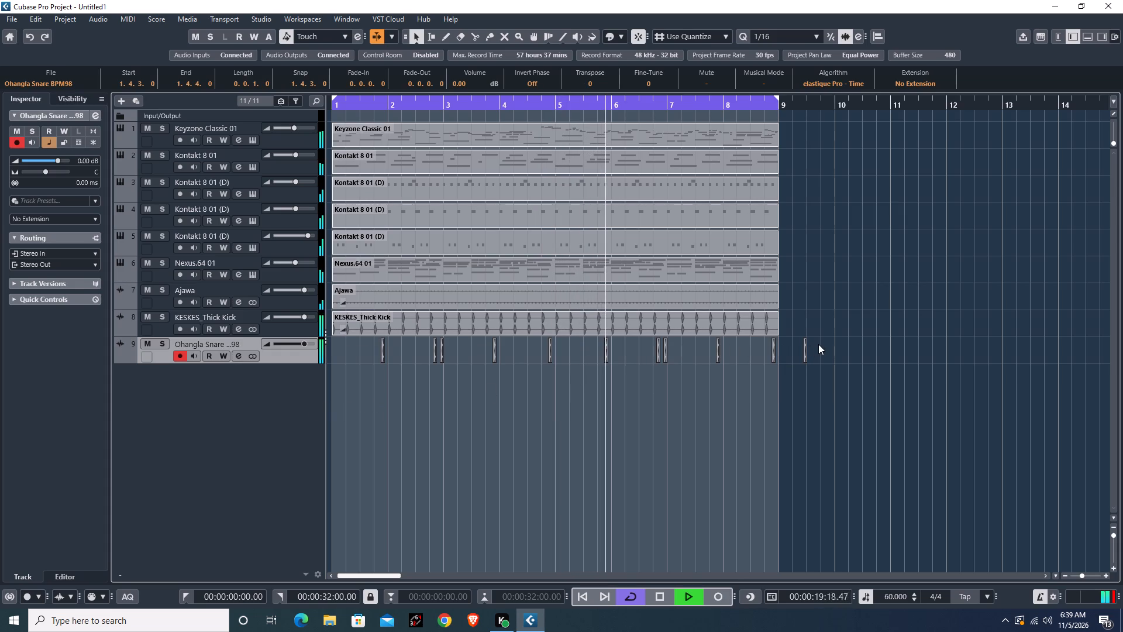
key("h")
key("h")
key("h")
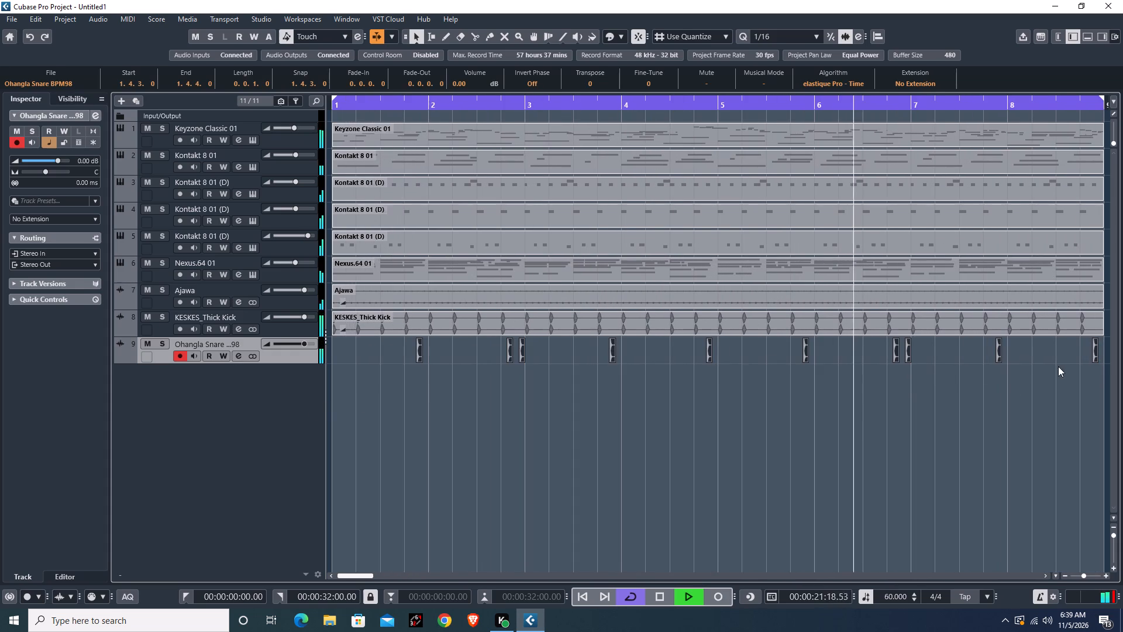
left_click_drag(369, 573, 388, 569)
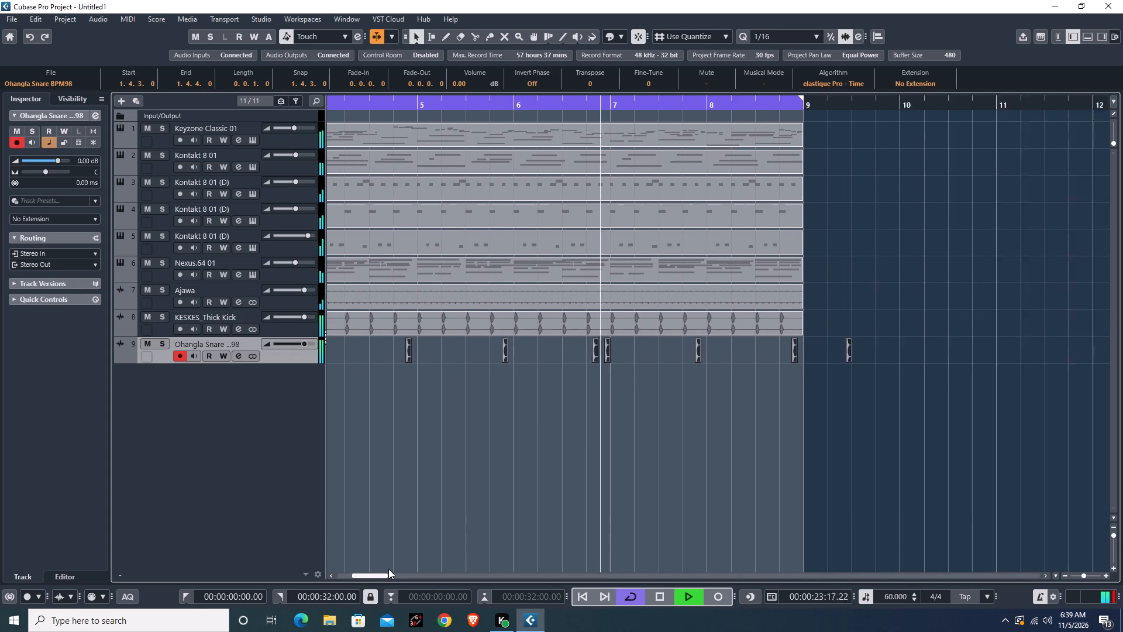
left_click_drag(388, 569, 397, 567)
left_click_drag(649, 351, 584, 386)
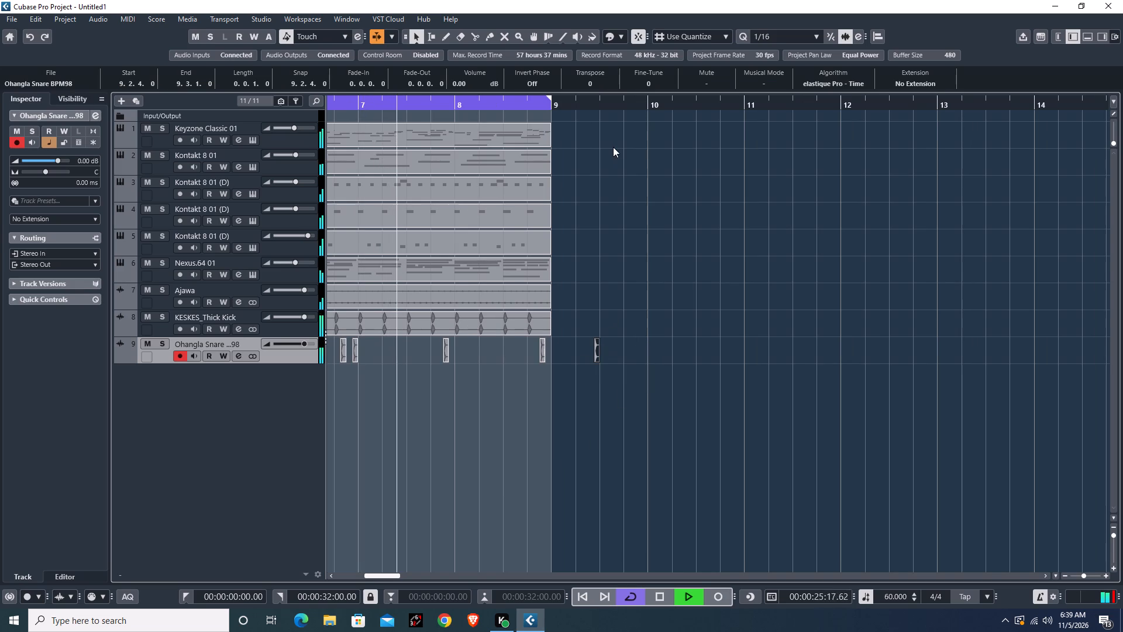
scroll(460, 83, "down", 12)
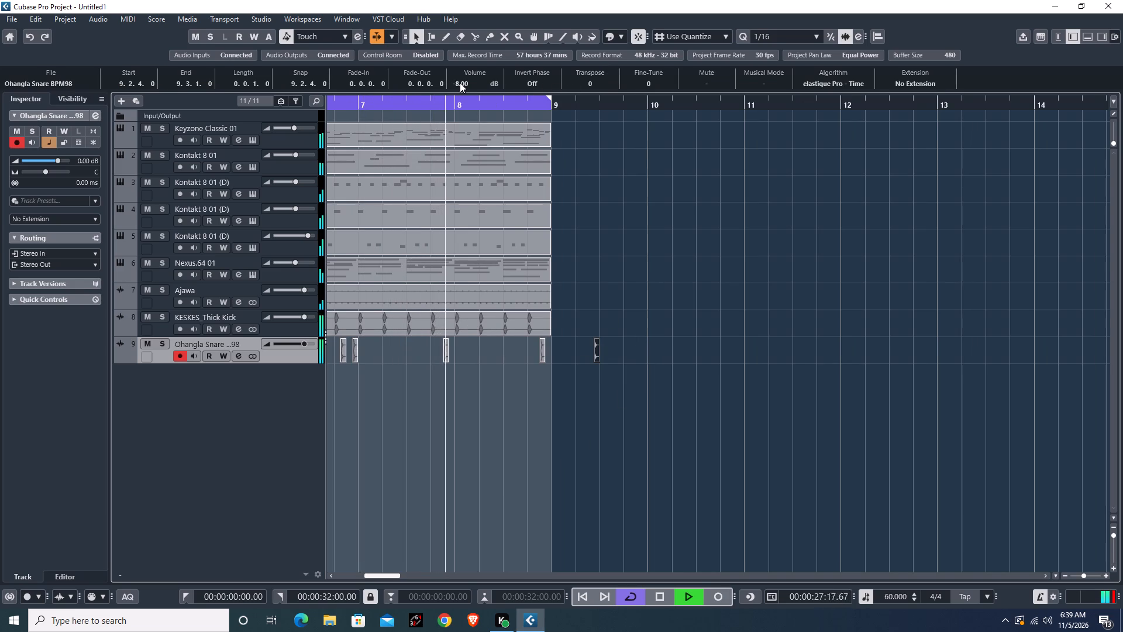
scroll(460, 83, "down", 20)
scroll(460, 83, "down", 17)
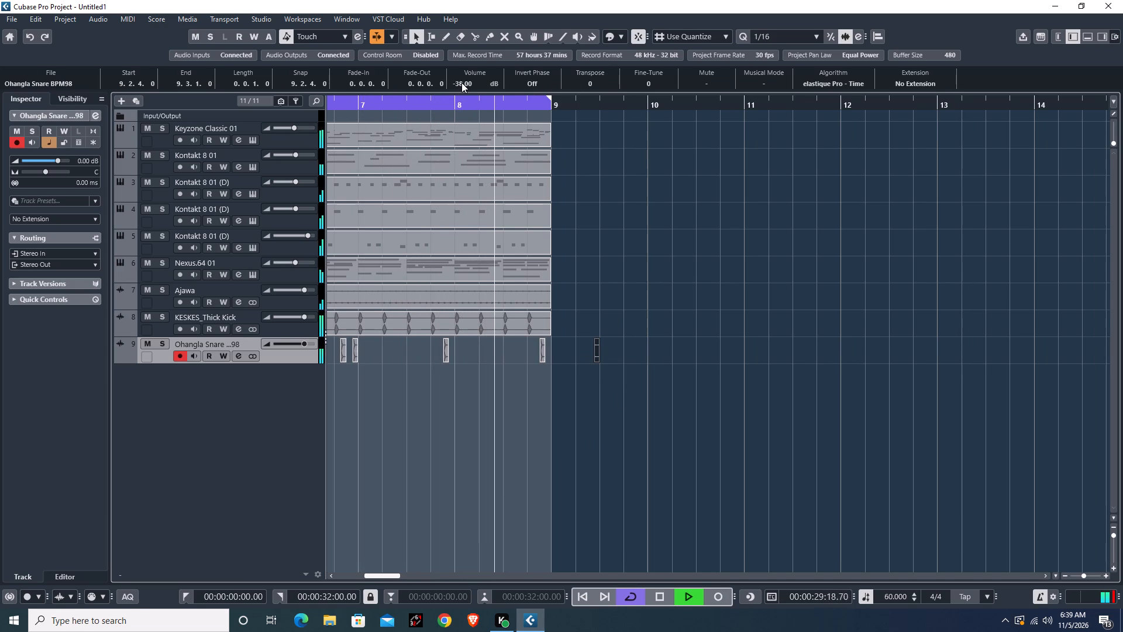
scroll(461, 83, "down", 20)
scroll(461, 83, "down", 9)
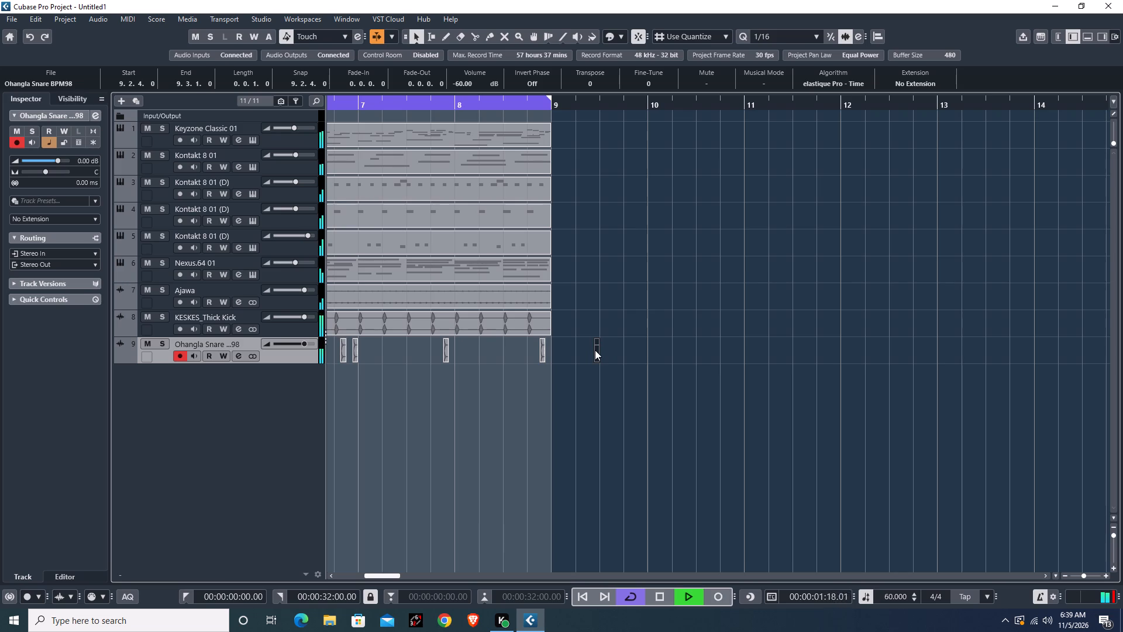
Copy the silenced snare hit from 9.2.4.0 to the start of the ohangla snare track at 1.1.1.0.
left_click_drag(595, 350, 557, 350, "alt")
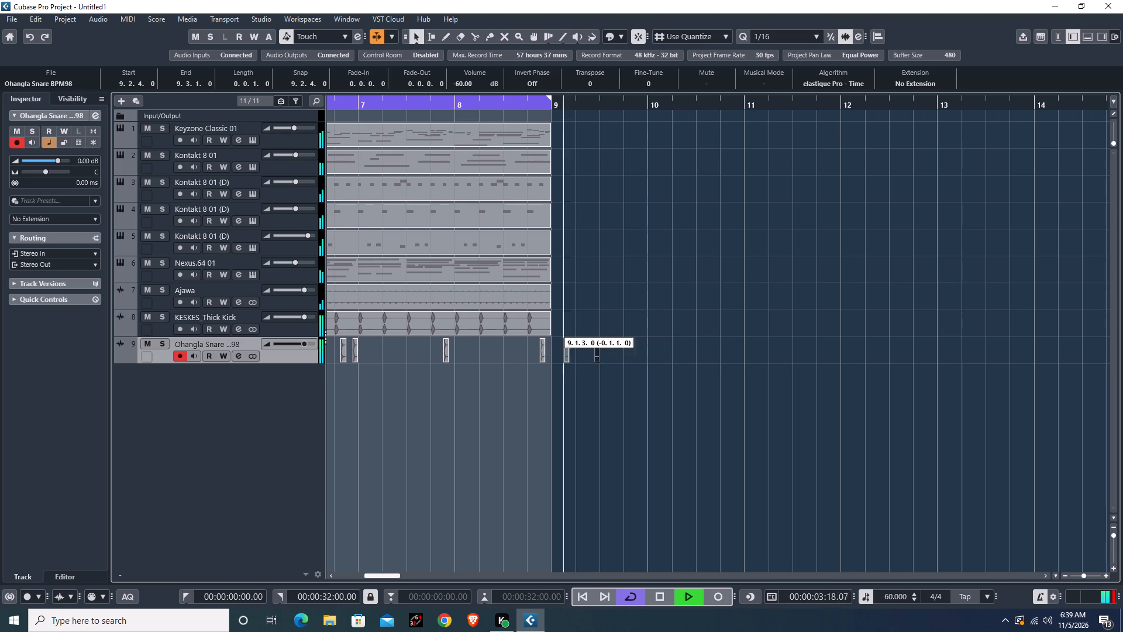
left_click_drag(557, 350, 327, 343, "alt")
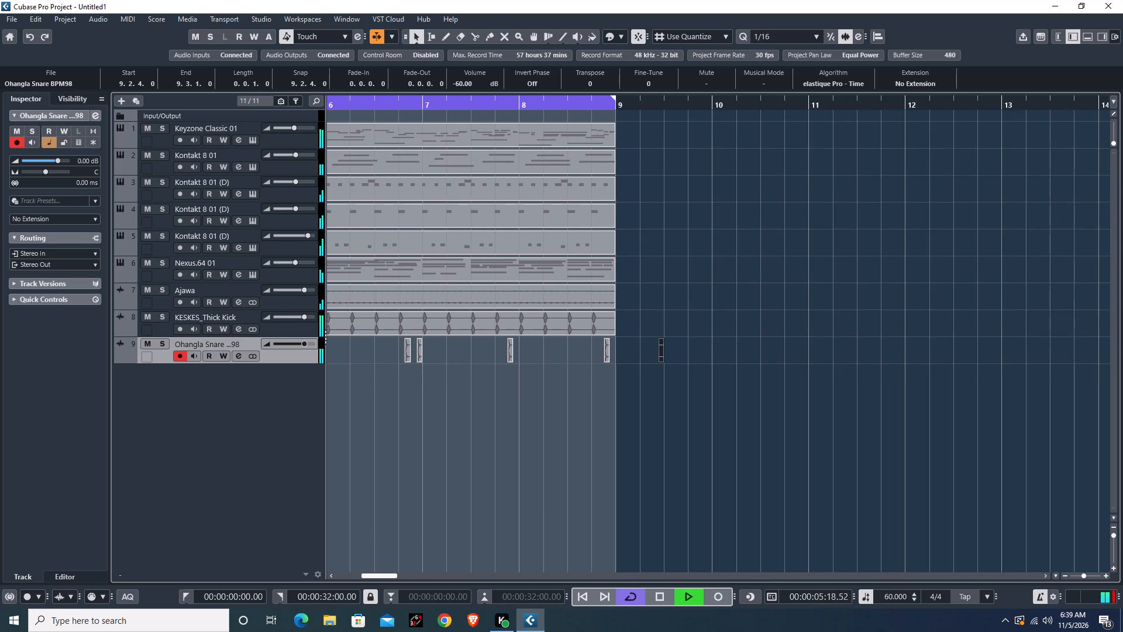
left_click_drag(327, 343, 331, 343, "alt")
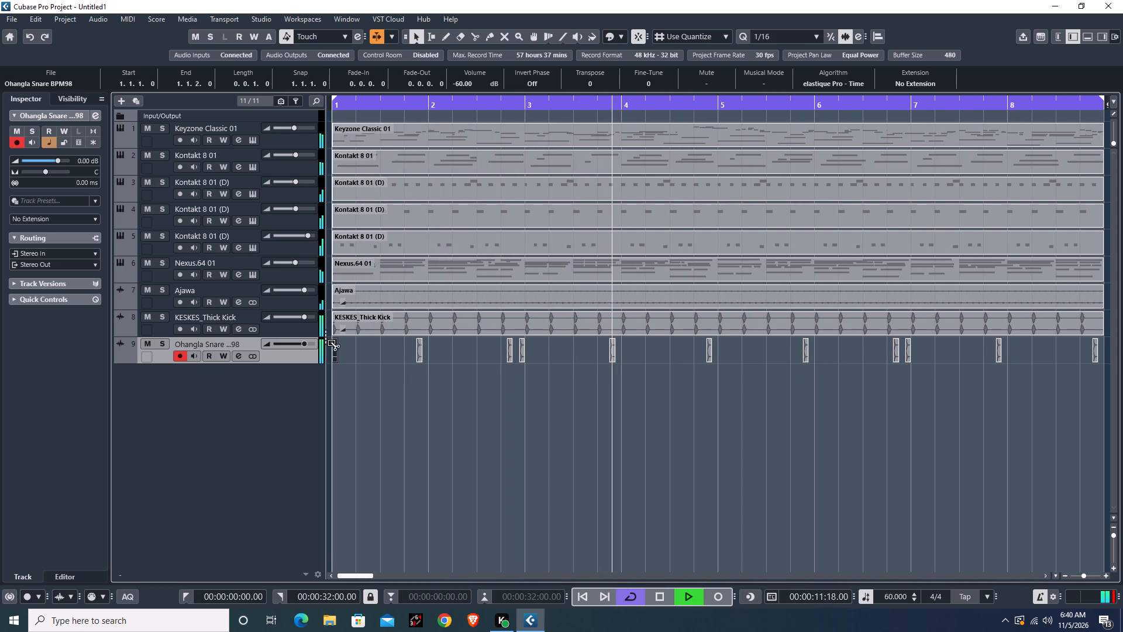
Select all events on the ohangla snare track and bounce them into one continuous audio event.
key("g")
key("g")
key("g")
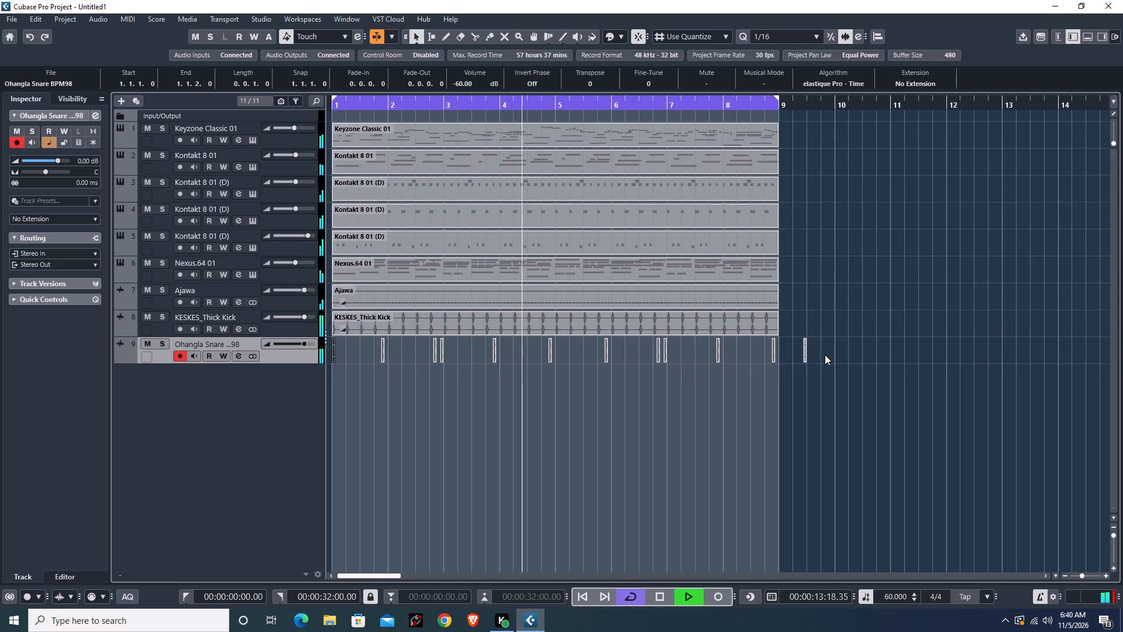
left_click_drag(822, 354, 273, 430)
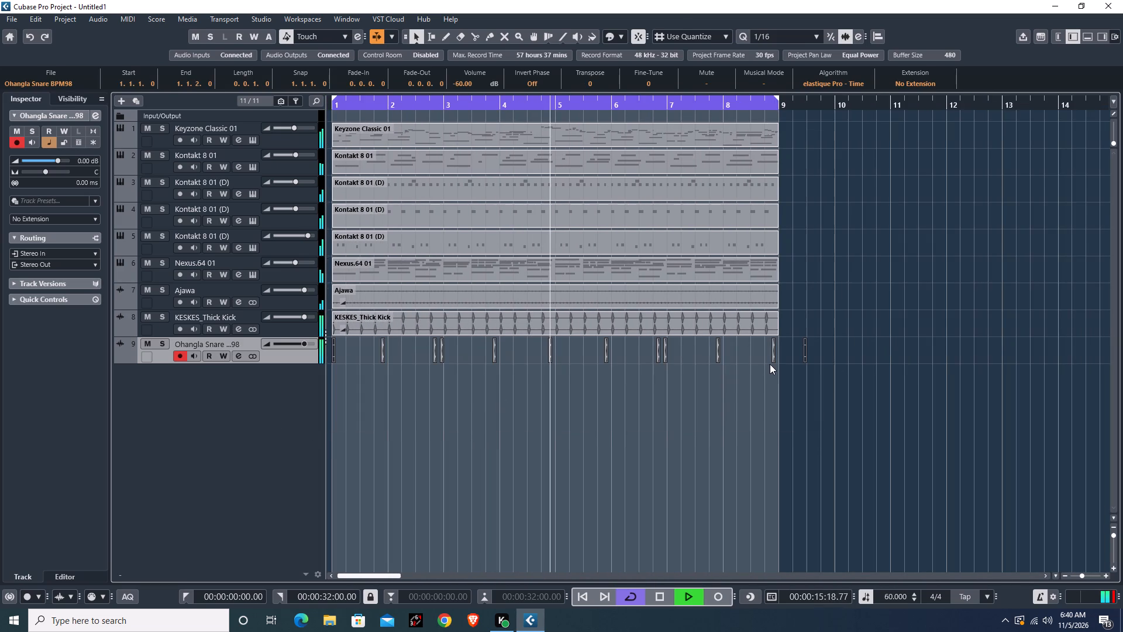
left_click(101, 21)
left_click(138, 132)
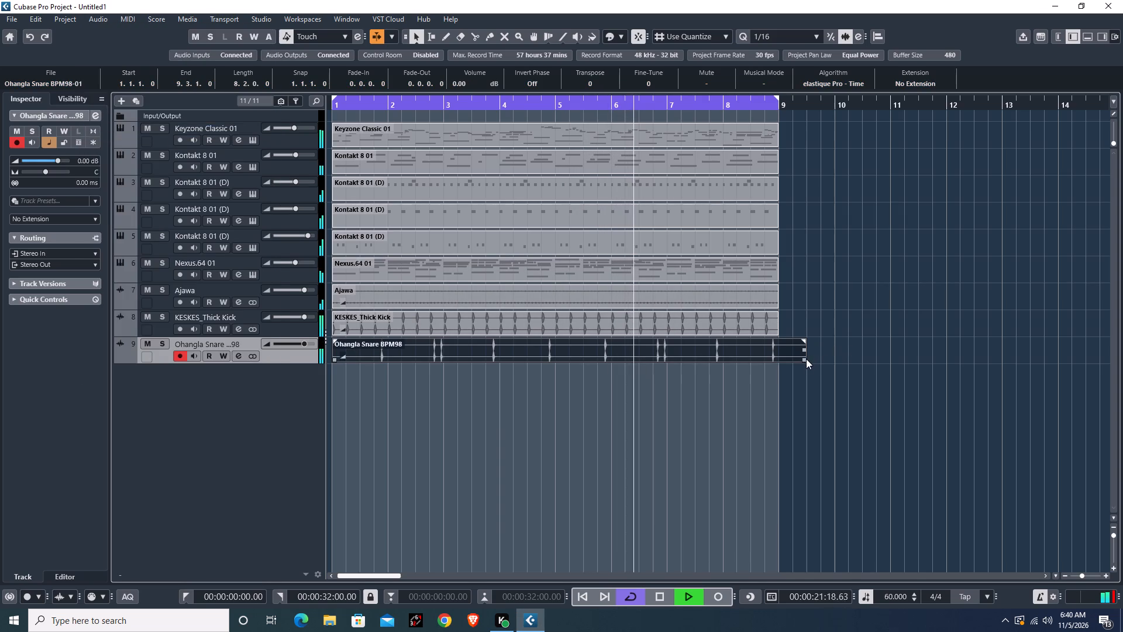
Set the grid type to Bar and trim the end of the bounced ohangla snare event to 9.1.1.0.
left_click_drag(804, 359, 793, 362)
left_click(675, 34)
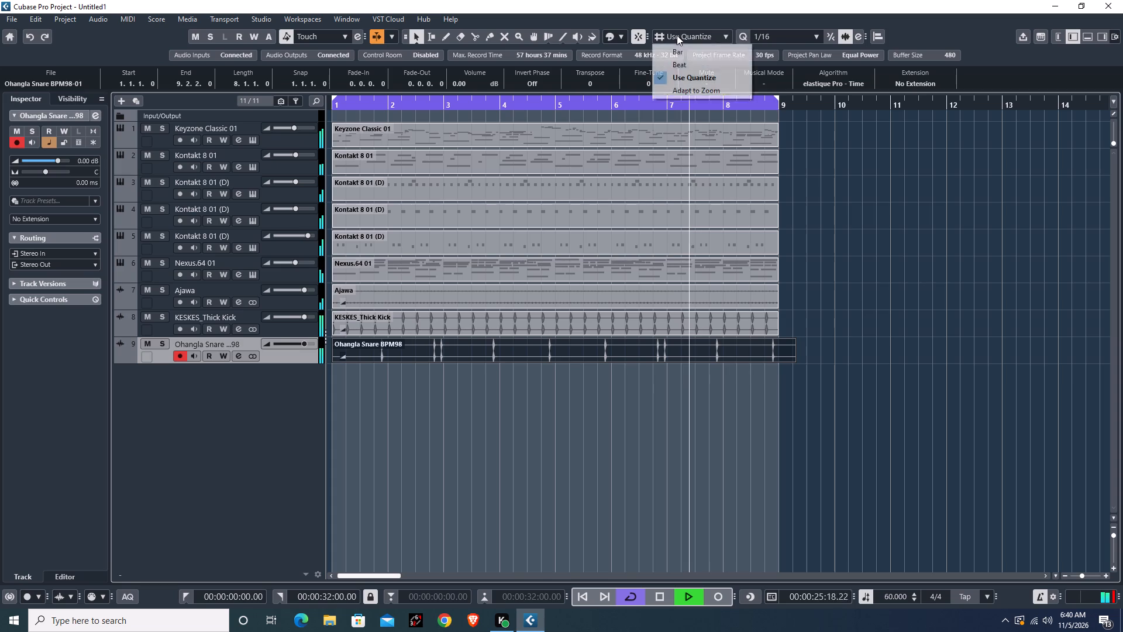
left_click(683, 54)
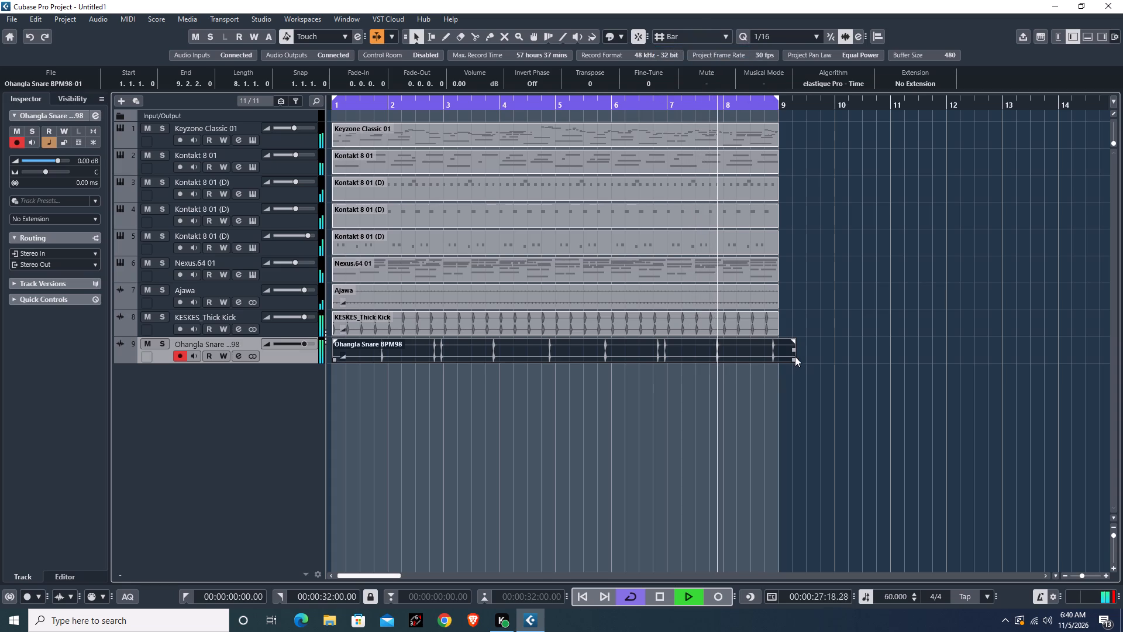
left_click_drag(794, 360, 780, 357)
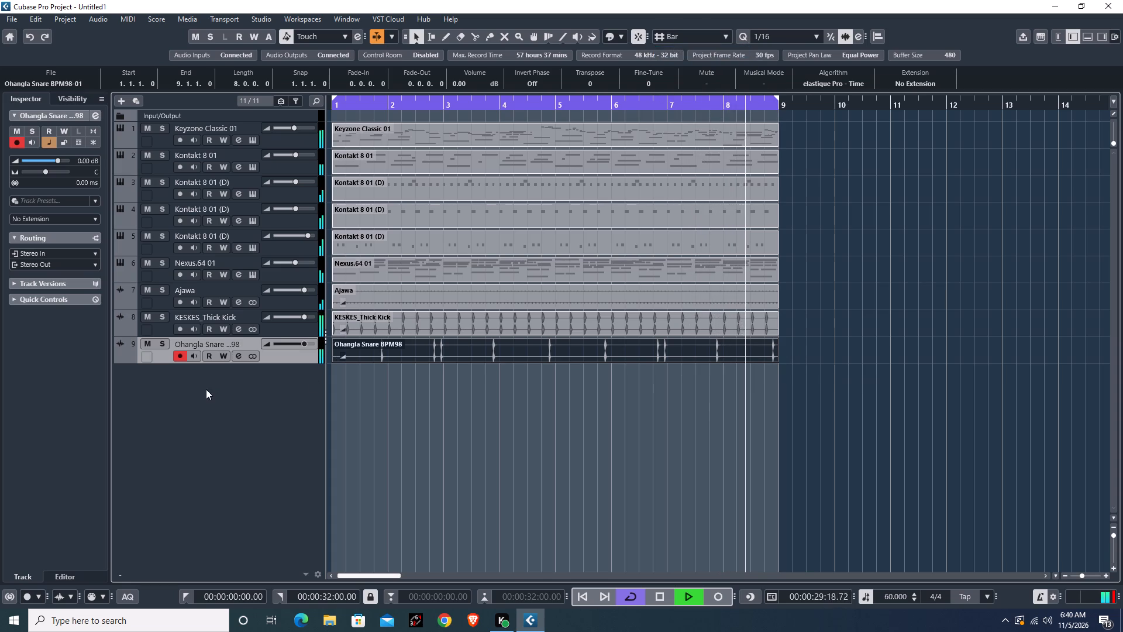
Duplicate the Kontakt 8 01 track and delete the MIDI part on the copy.
left_click(277, 163)
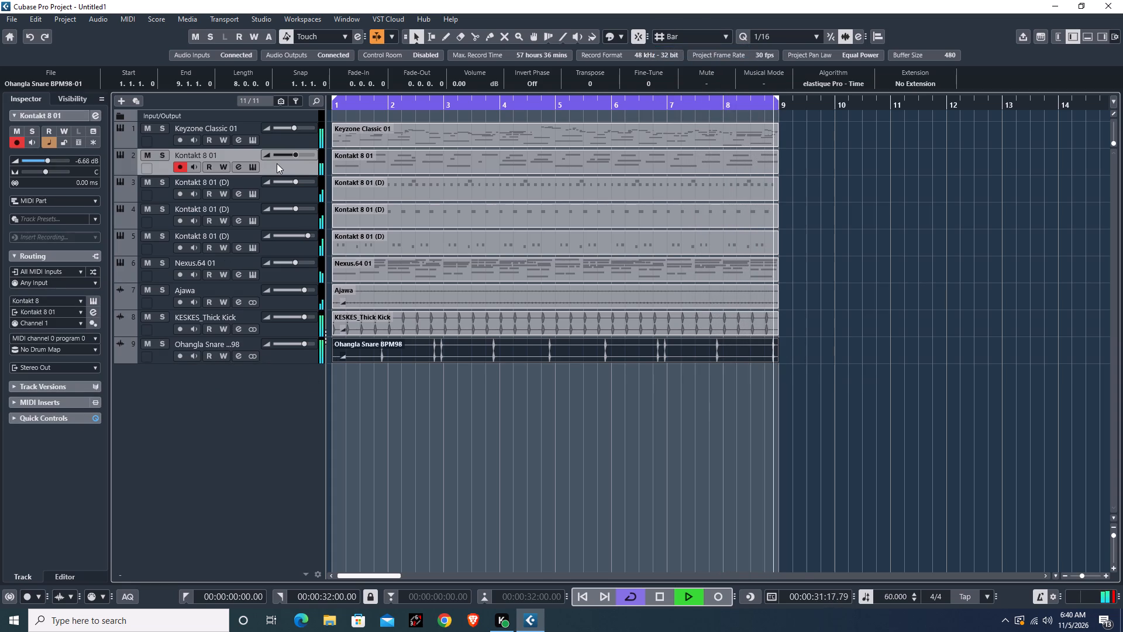
right_click(277, 163)
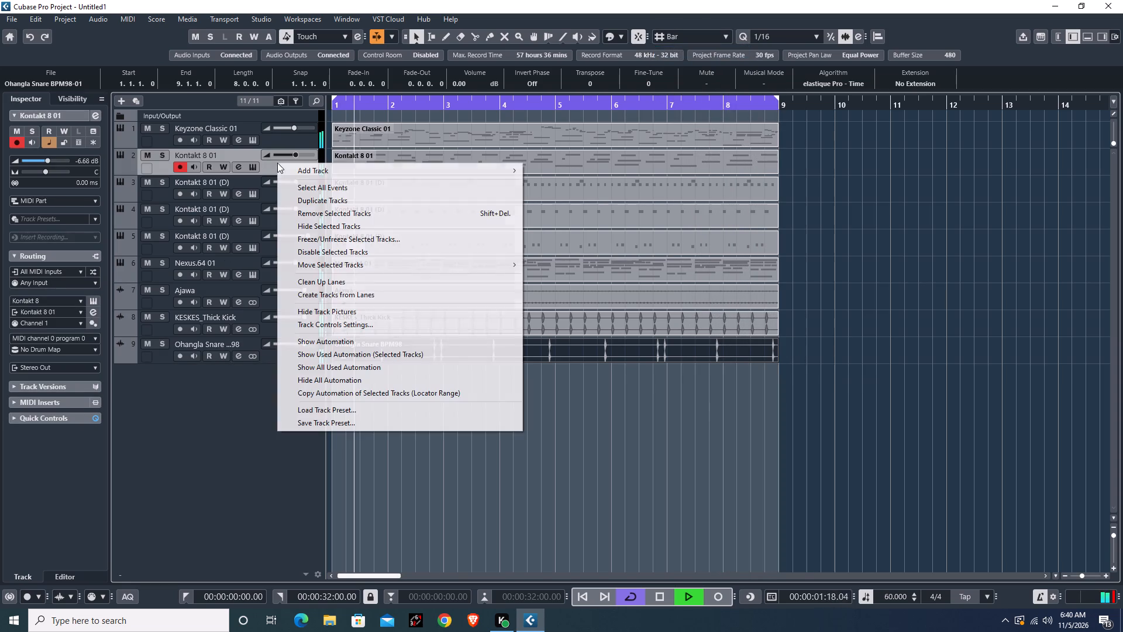
left_click(325, 202)
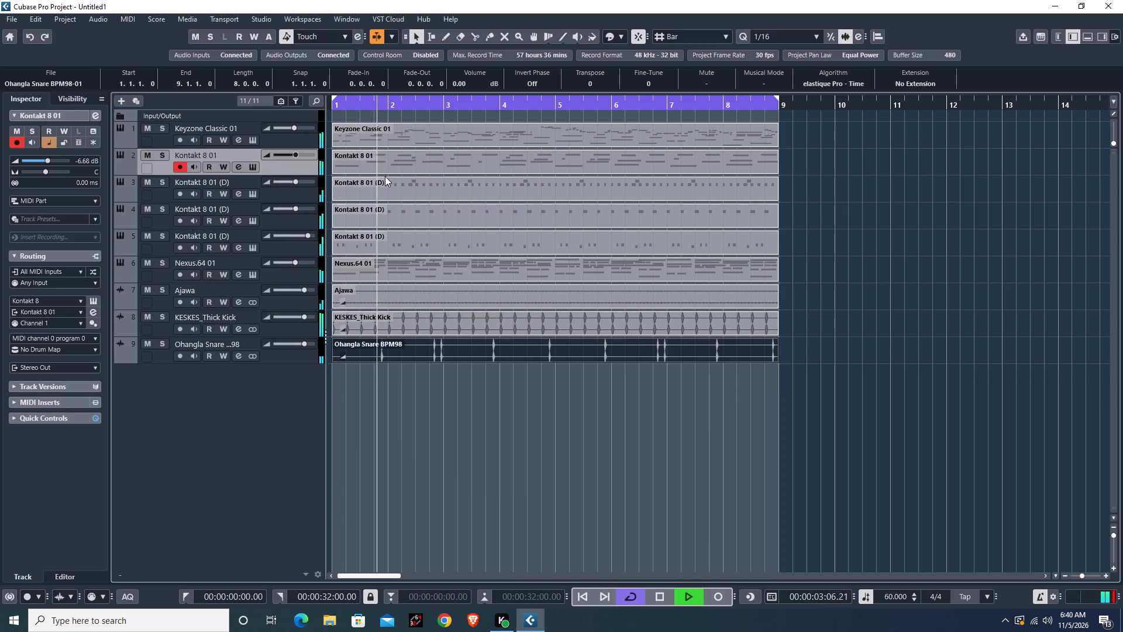
left_click(386, 183)
key("BackSpace")
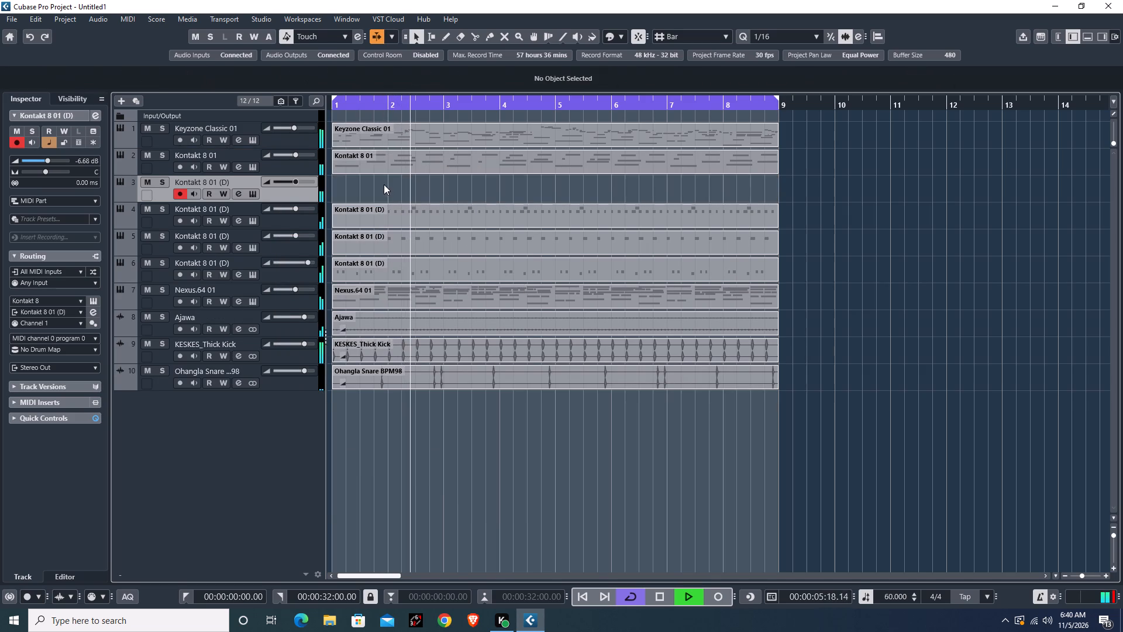
Record a new eight-bar MIDI part on the empty Kontakt 8 01 (D) track and quantize it to 1/16.
left_click(295, 164)
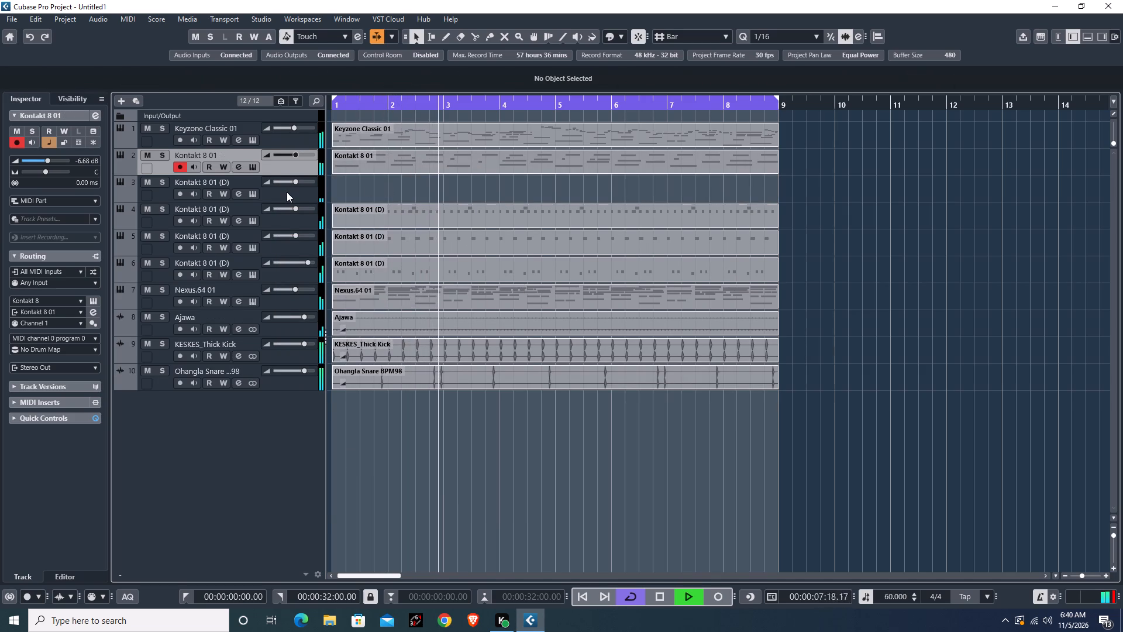
left_click(287, 192)
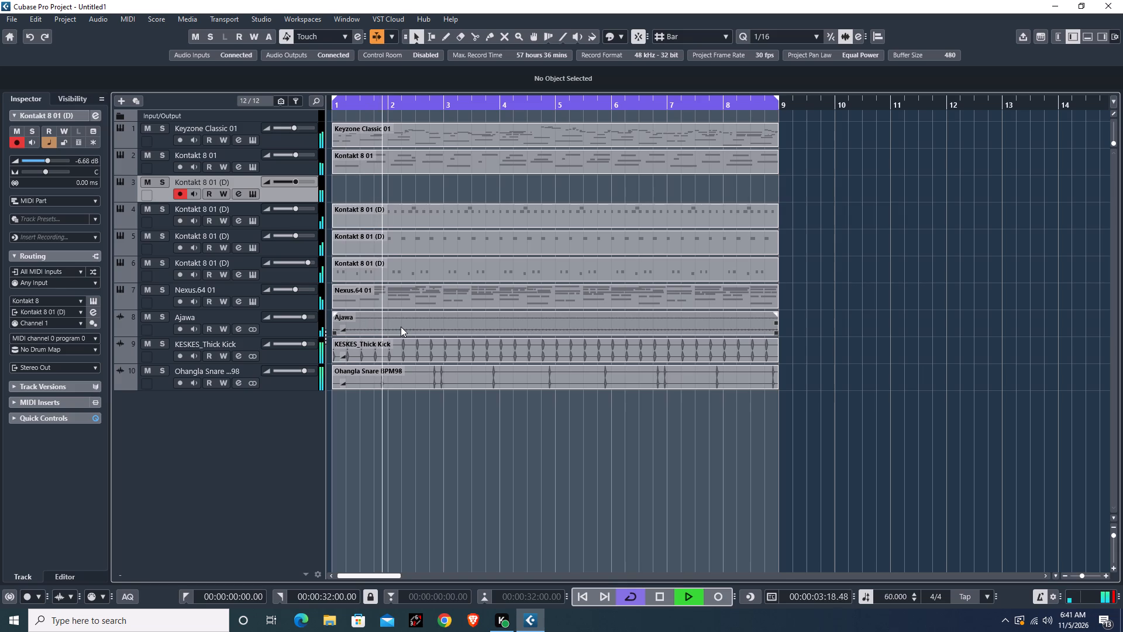
key("asterisk")
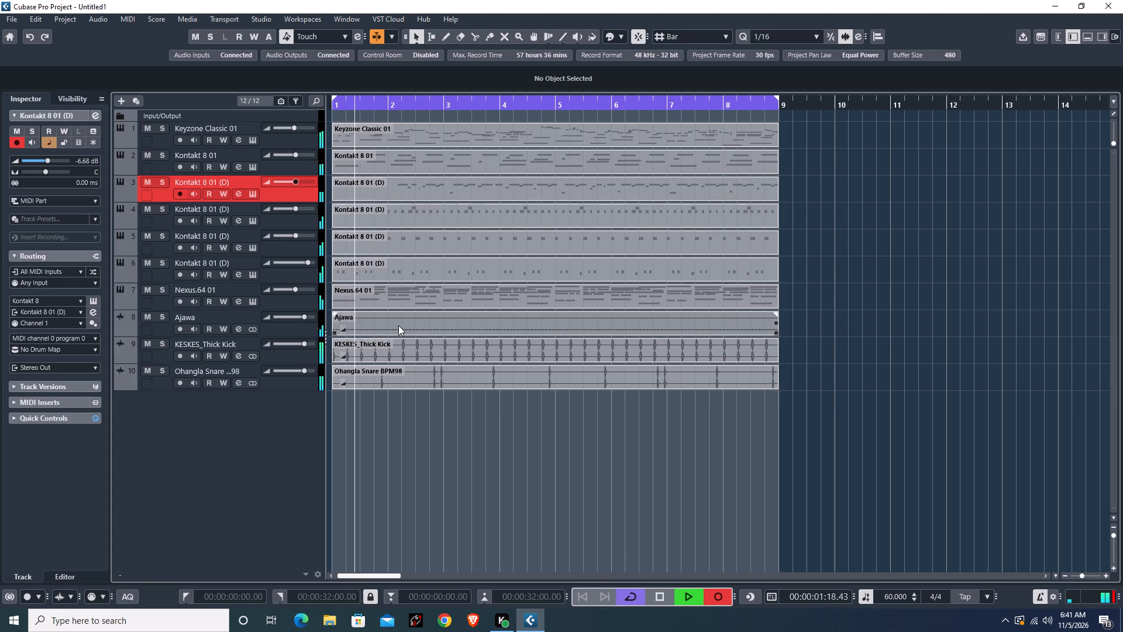
key("asterisk")
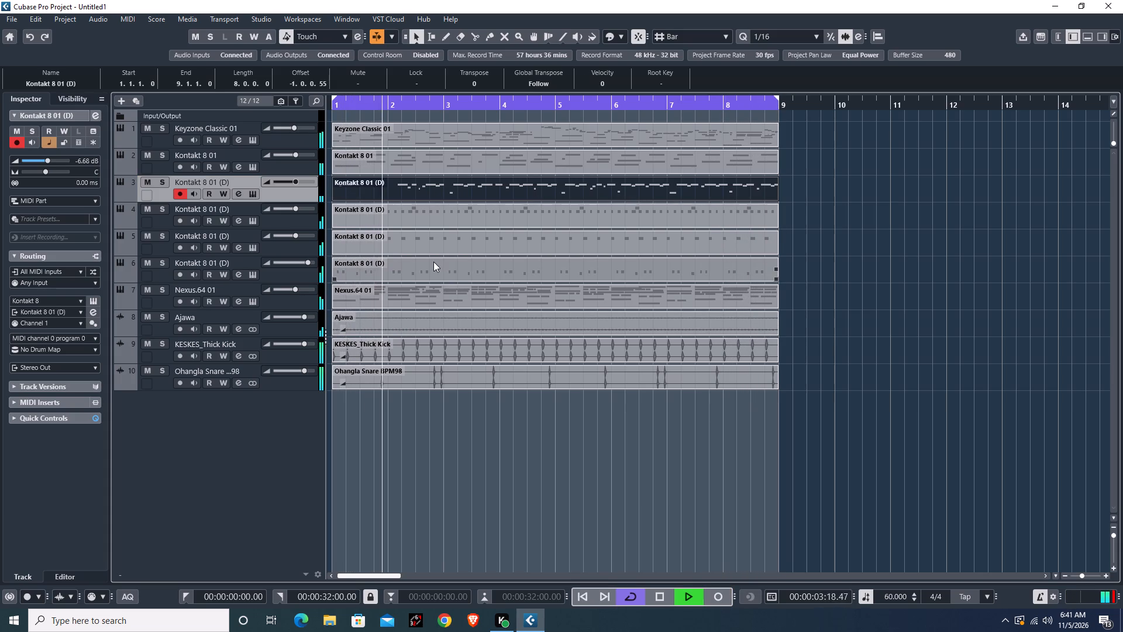
key("q")
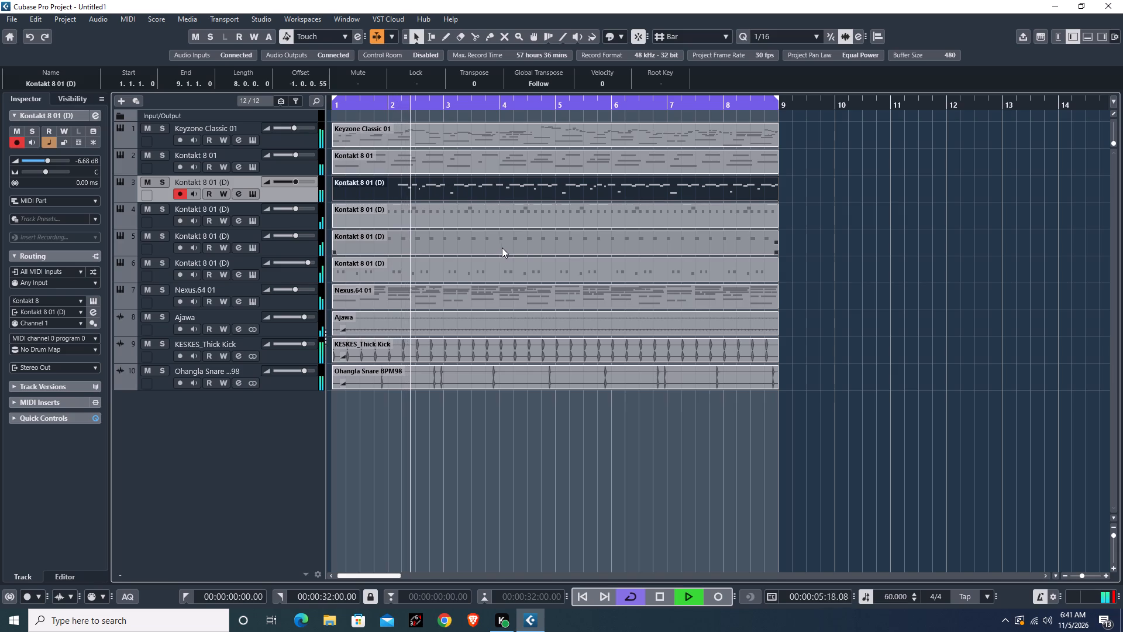
Trim the recorded part's start to 7.1.1.0, keeping its last two bars, and move it to 1.1.1.0.
left_click_drag(333, 198, 411, 198)
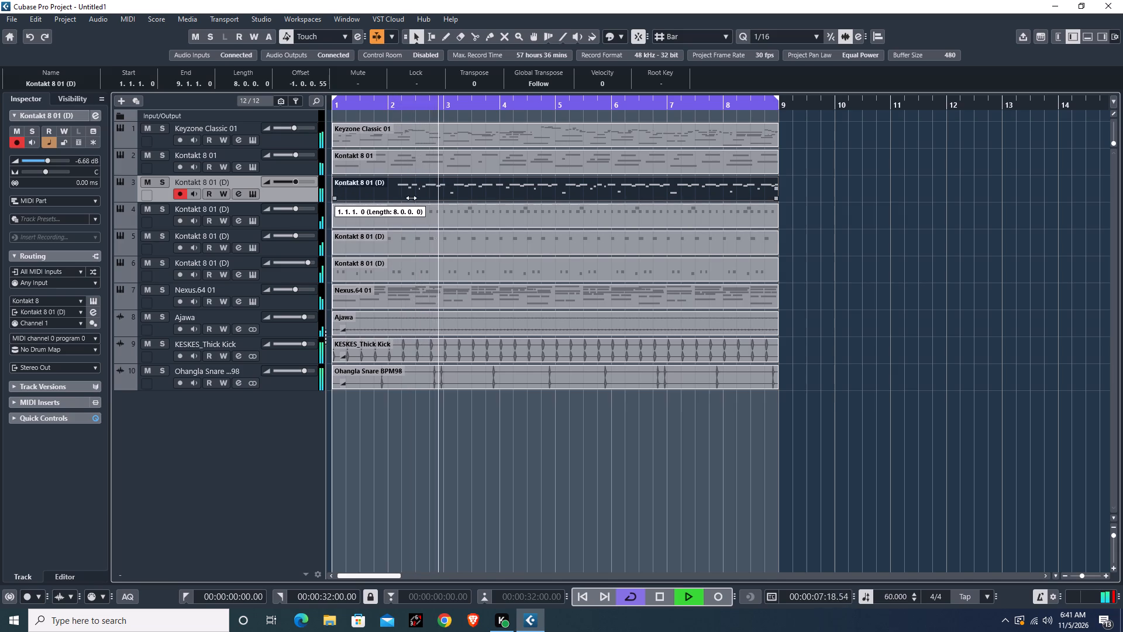
left_click_drag(411, 198, 673, 196)
left_click_drag(700, 187, 615, 187)
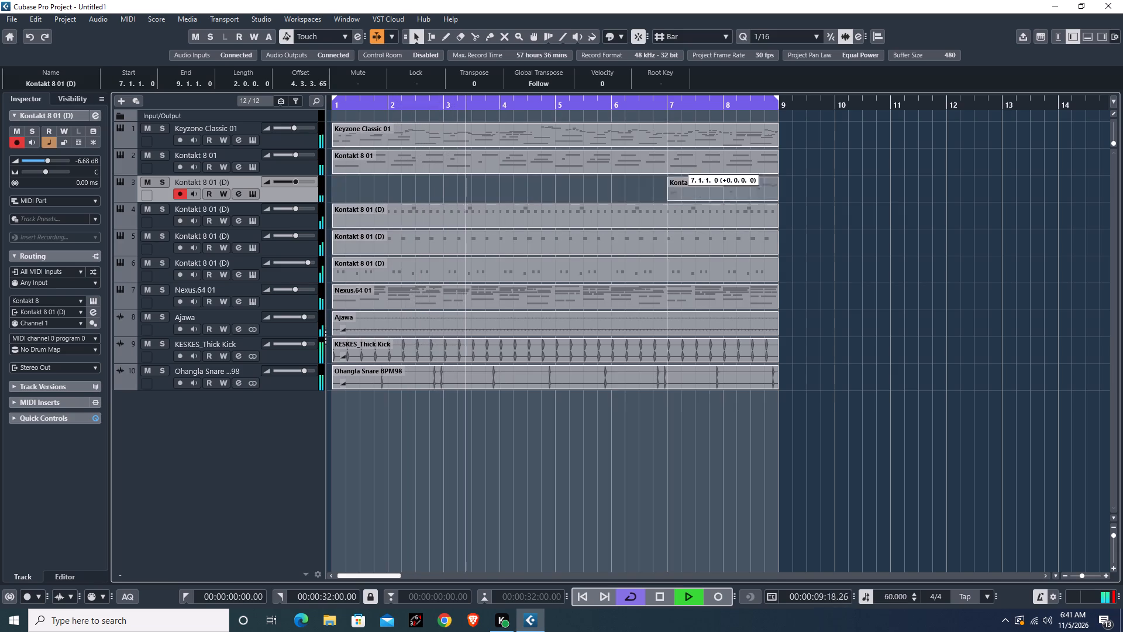
left_click_drag(615, 187, 370, 187)
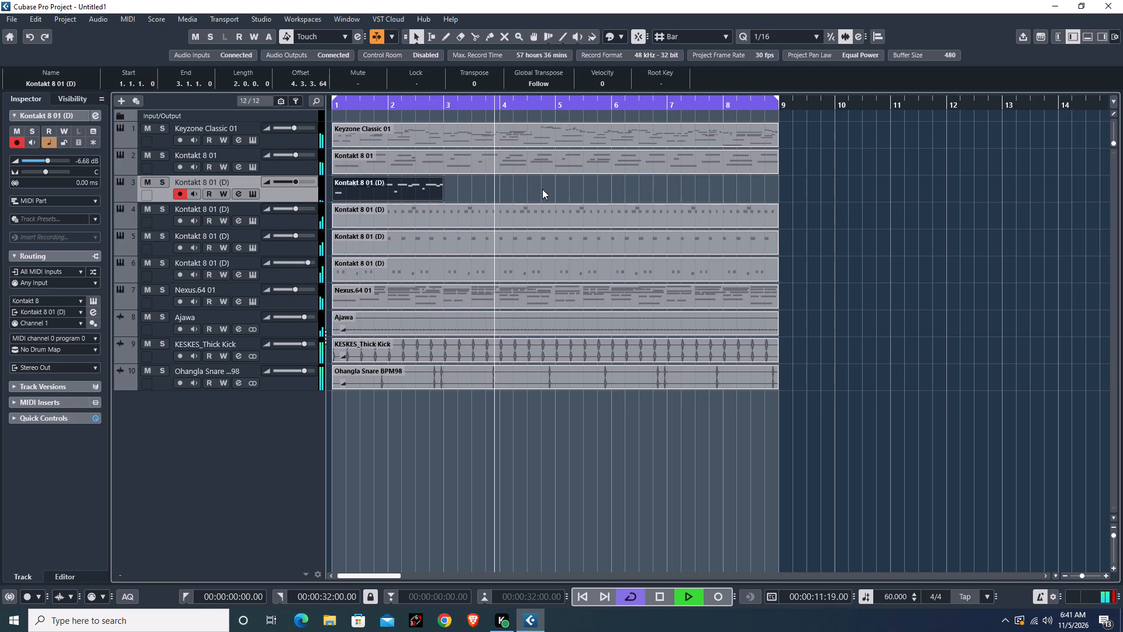
Duplicate the two-bar Kontakt part three times to fill eight bars, and bounce all four into one MIDI part.
key("ctrl+d")
key("ctrl+d")
key("ctrl+d")
left_click_drag(828, 190, 459, 189)
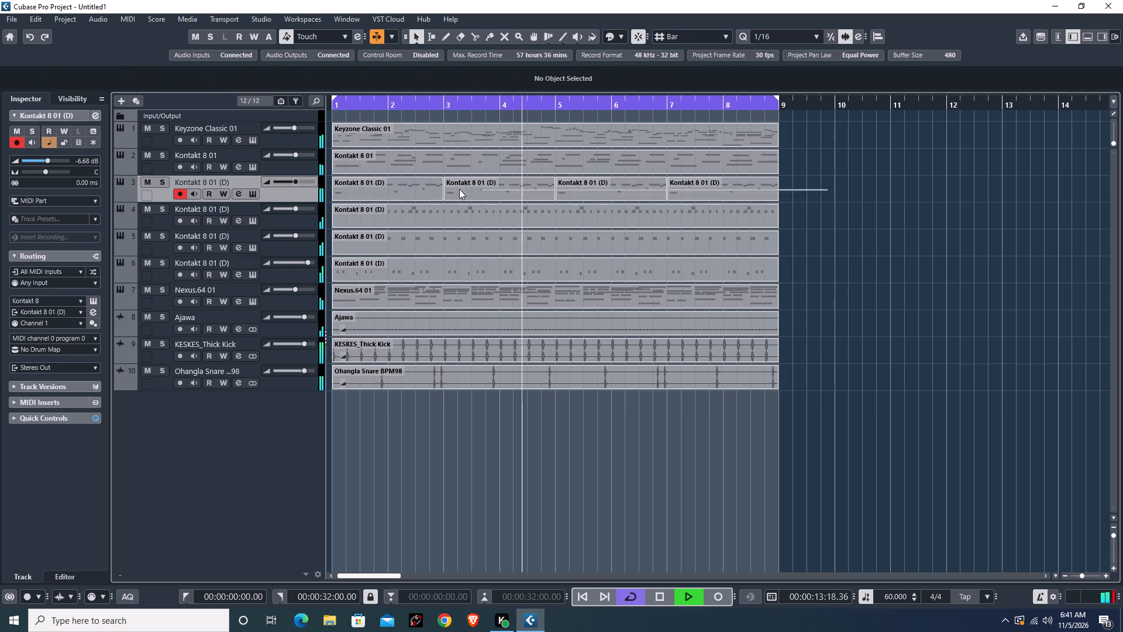
left_click_drag(459, 189, 403, 190)
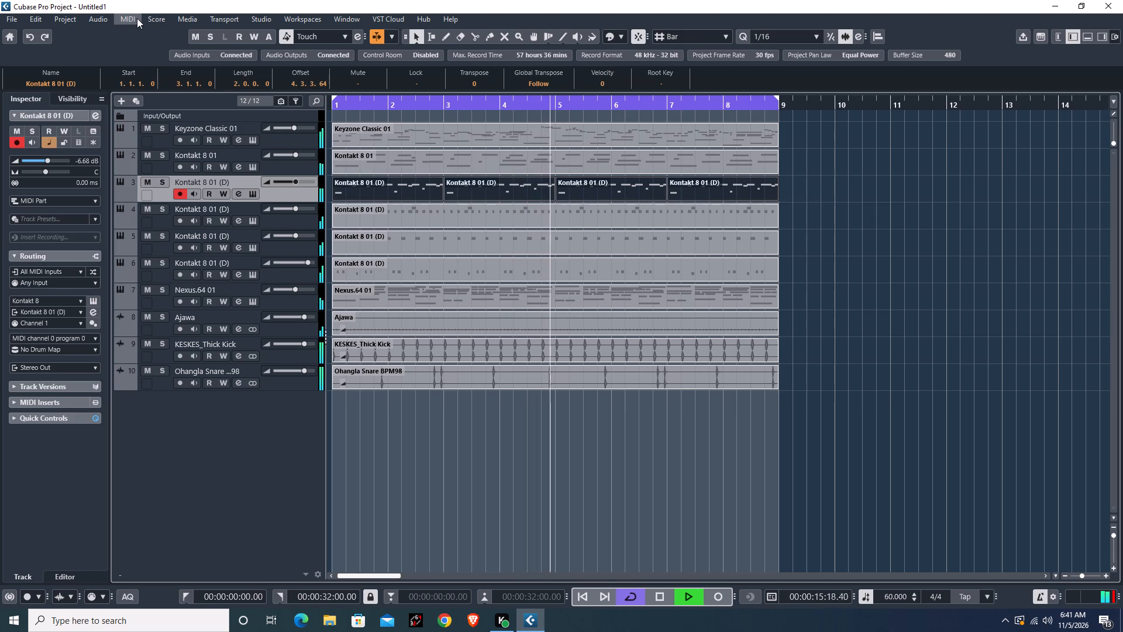
left_click(129, 22)
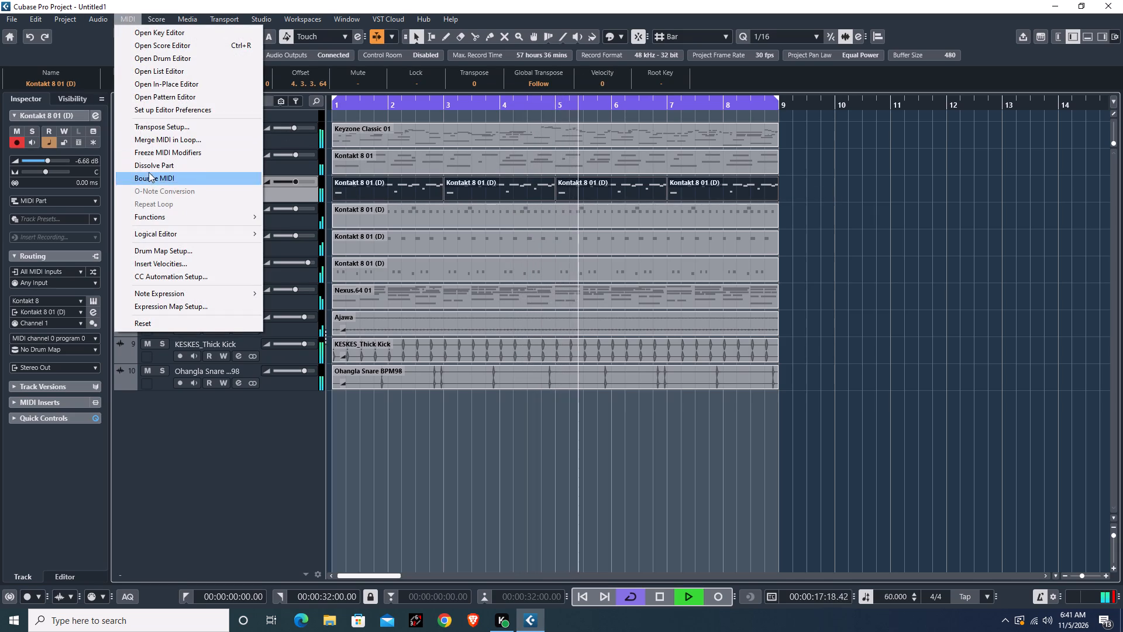
left_click(150, 177)
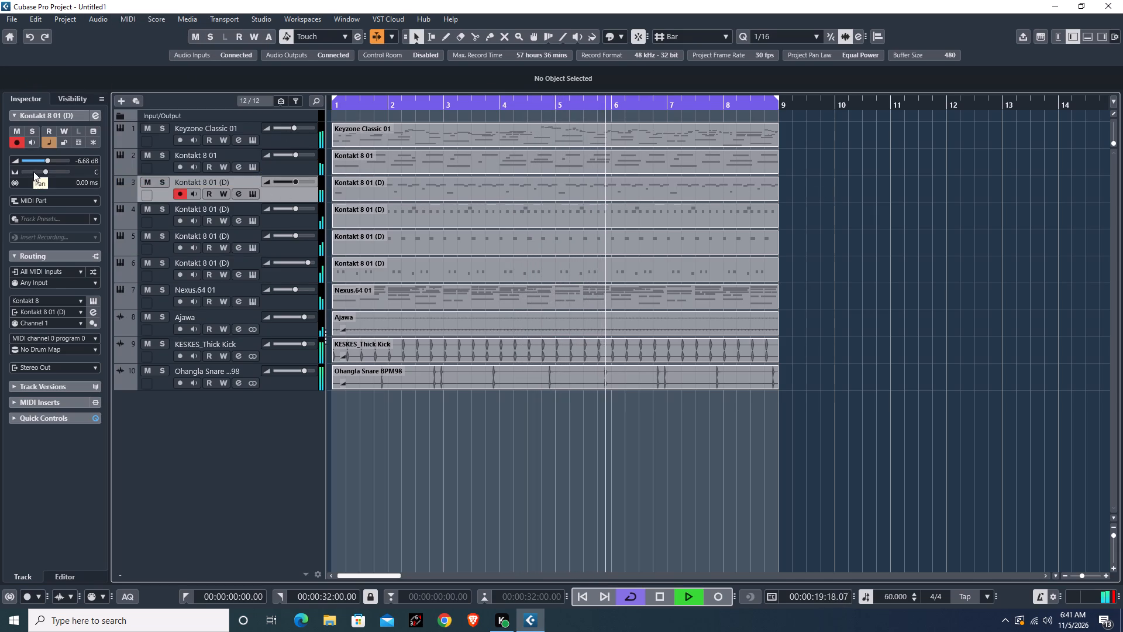
Pan the newly recorded Kontakt 8 01 (D) track fully left.
left_click_drag(33, 171, 0, 174)
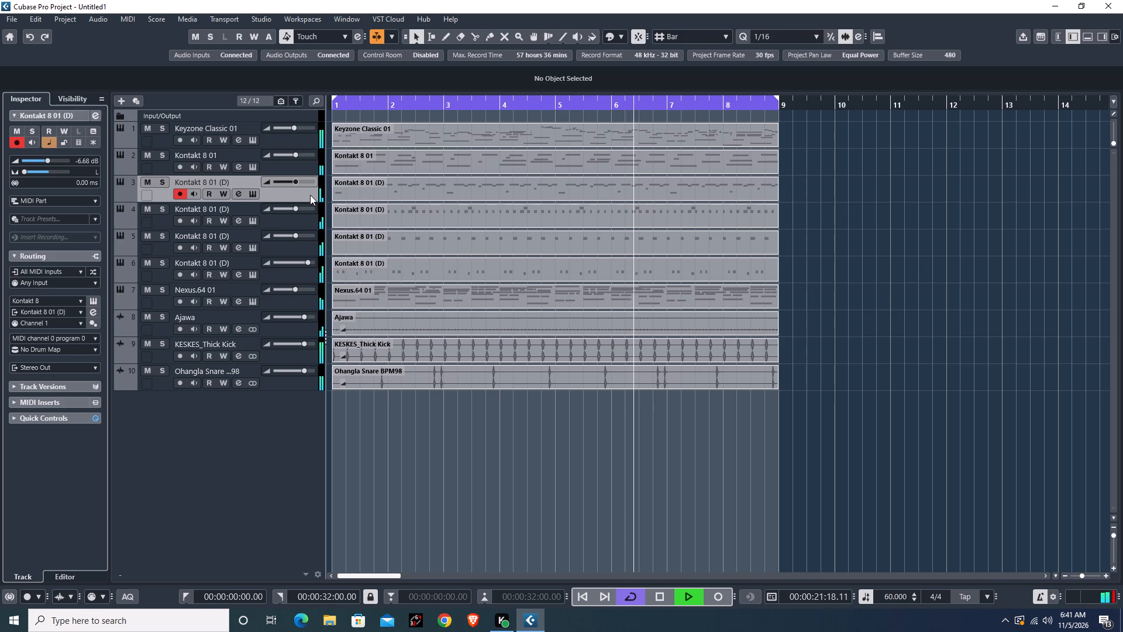
Lower the Keyzone Classic 01 track's volume to -9.79 dB.
left_click(291, 137)
scroll(58, 159, "down", 5)
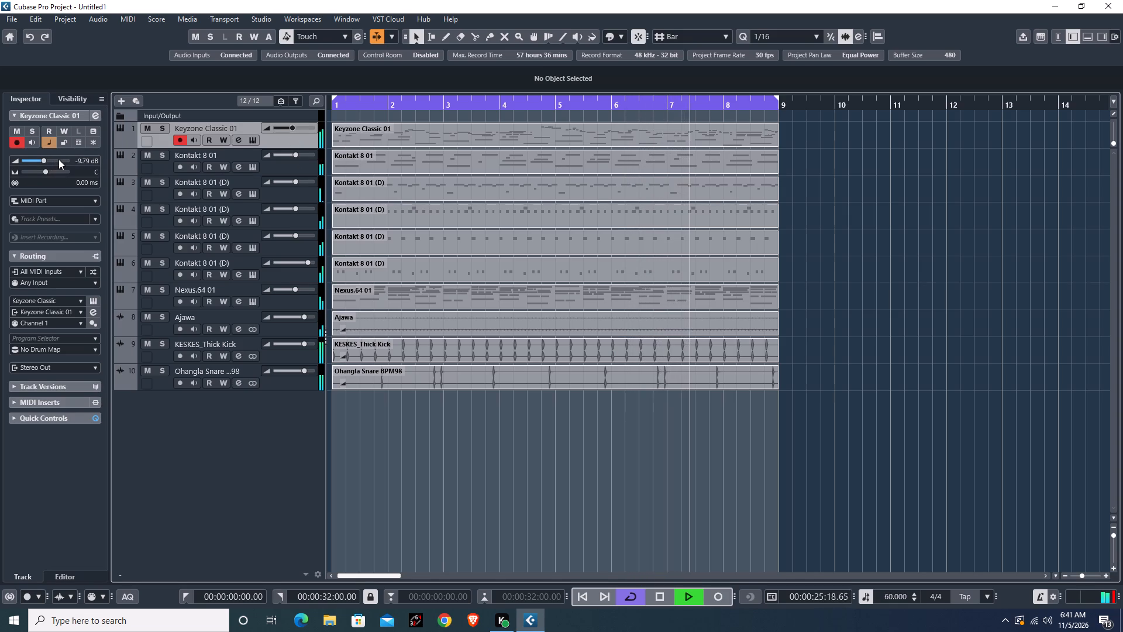
Pan the first Kontakt 8 01 track, directly below Keyzone Classic 01, fully right.
left_click(289, 165)
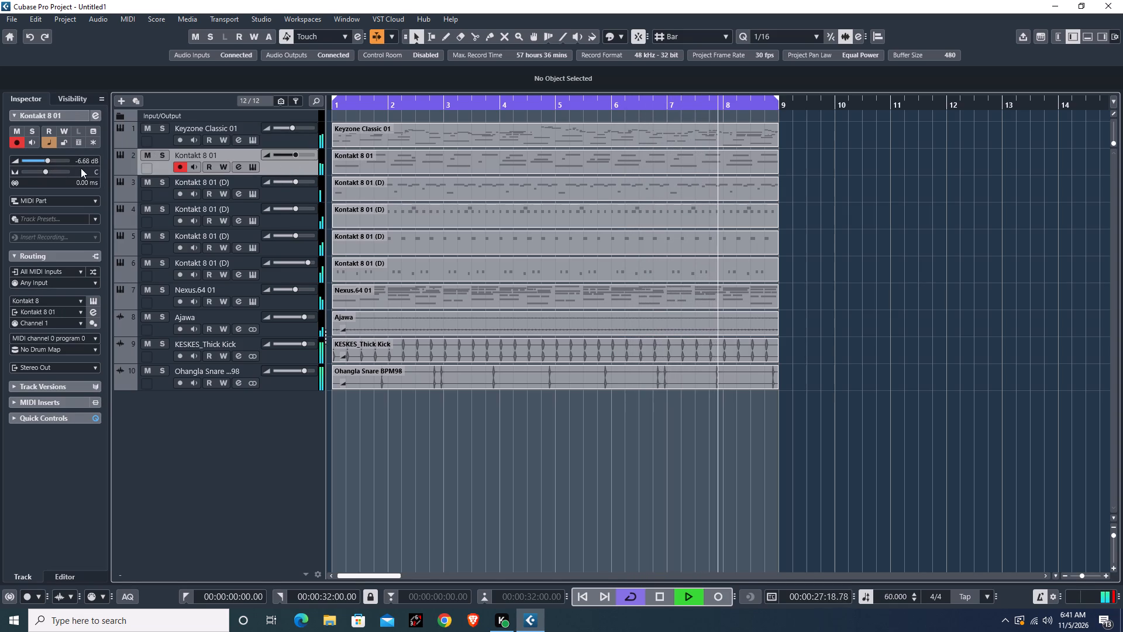
left_click_drag(64, 171, 123, 177)
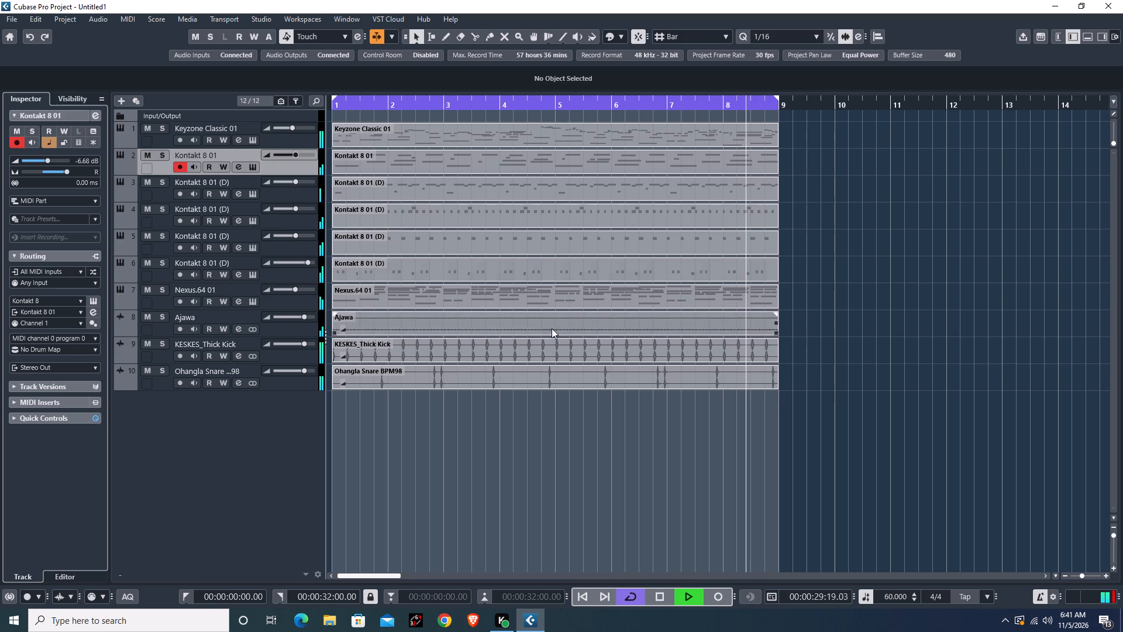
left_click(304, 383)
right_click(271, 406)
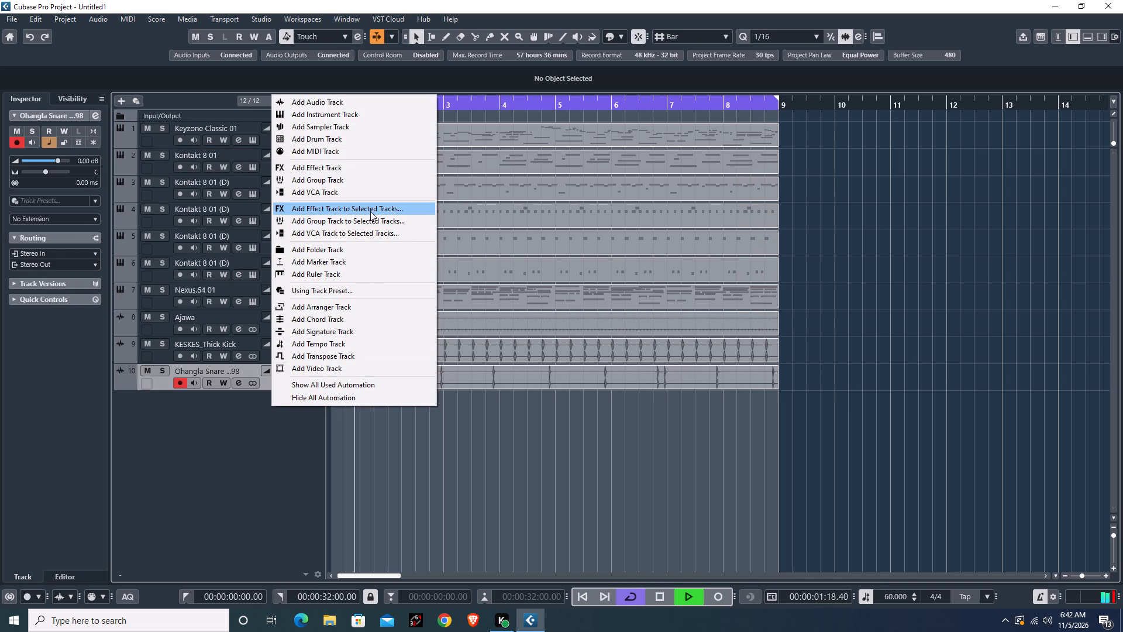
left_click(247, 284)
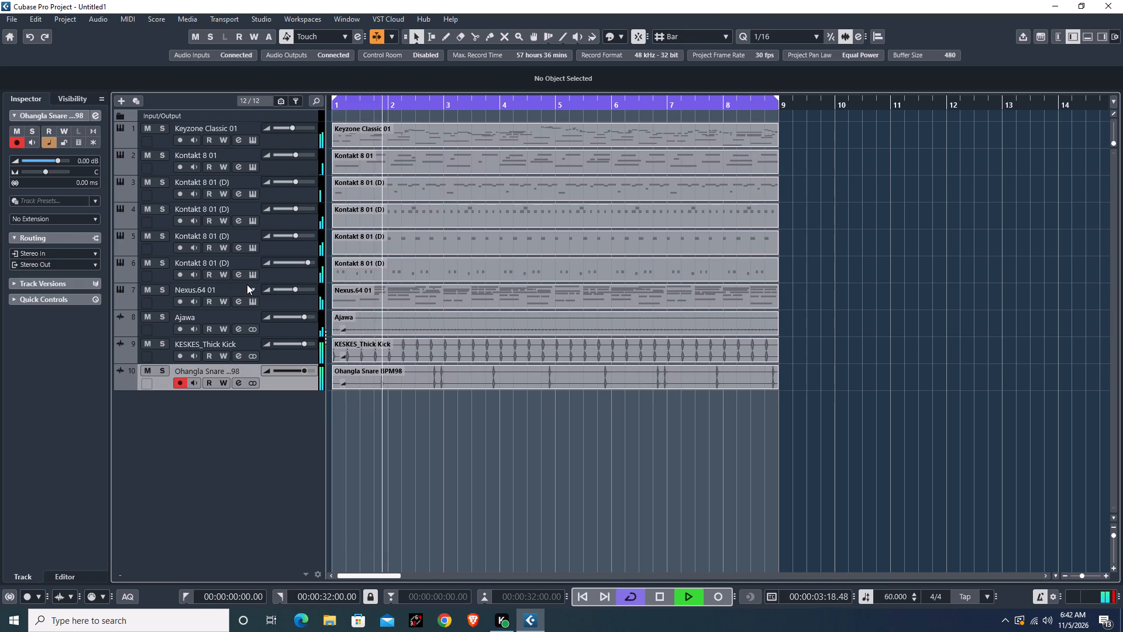
Duplicate the Nexus.64 01 track and delete the copied eight-bar part from the duplicate, leaving it empty.
left_click(235, 288)
right_click(235, 288)
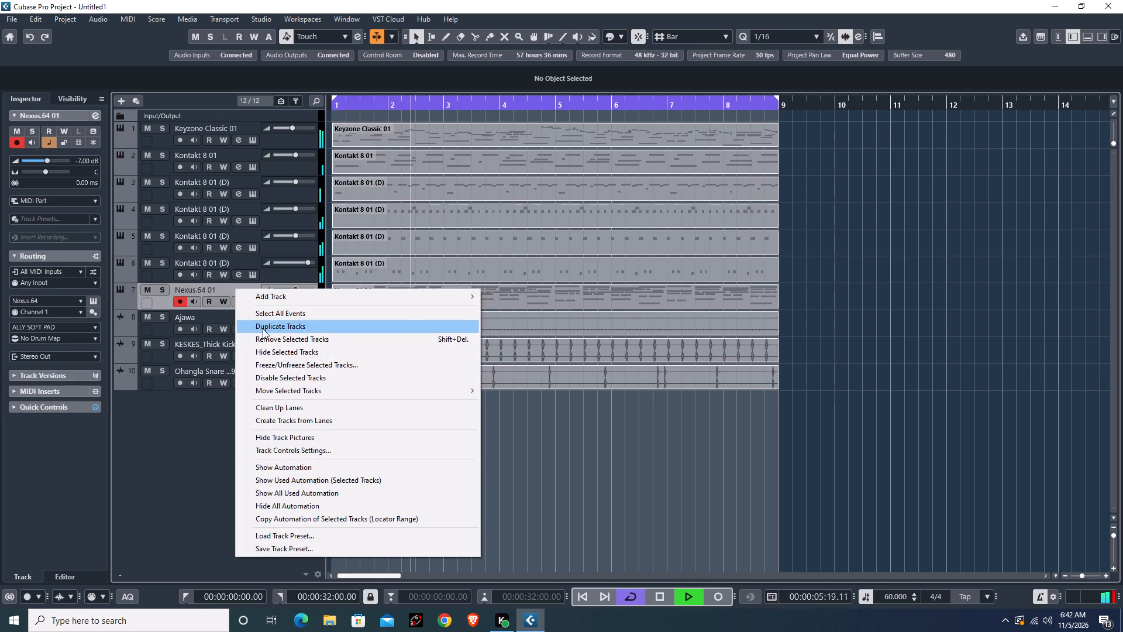
left_click(263, 329)
left_click(401, 324)
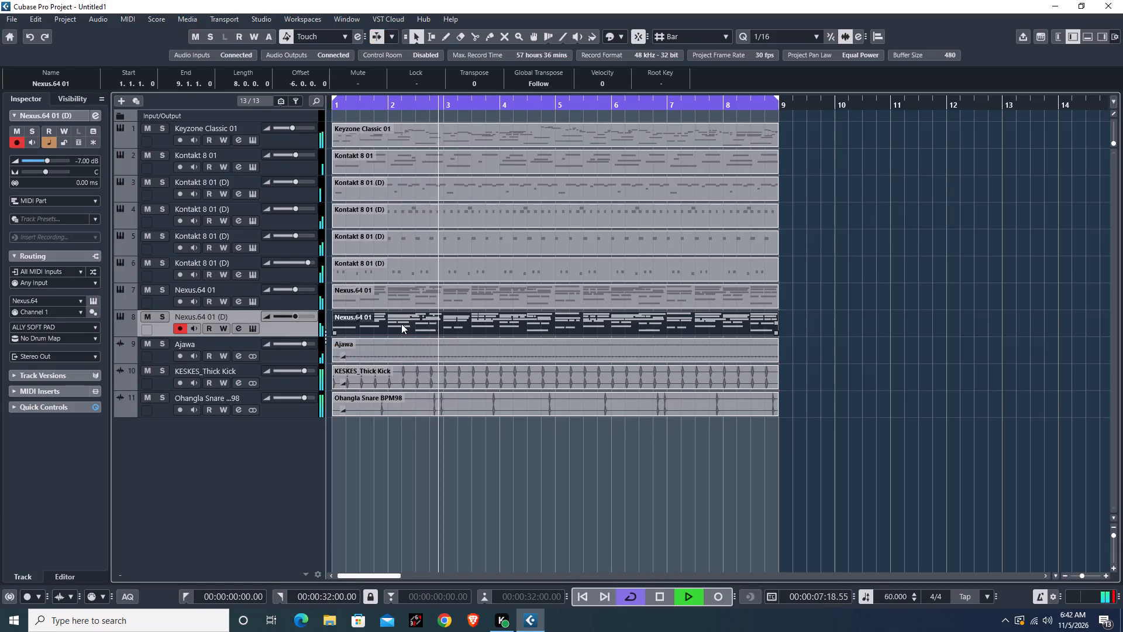
key("BackSpace")
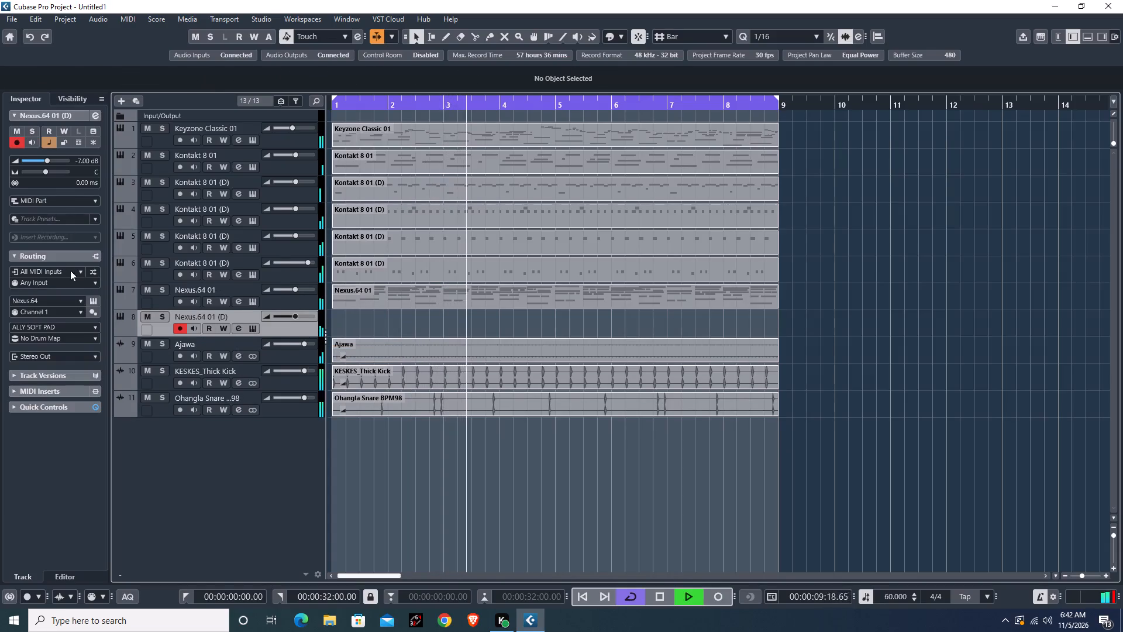
Load the ALLY BASS preset into the Nexus instrument on the duplicated Nexus.64 01 (D) track.
left_click(94, 300)
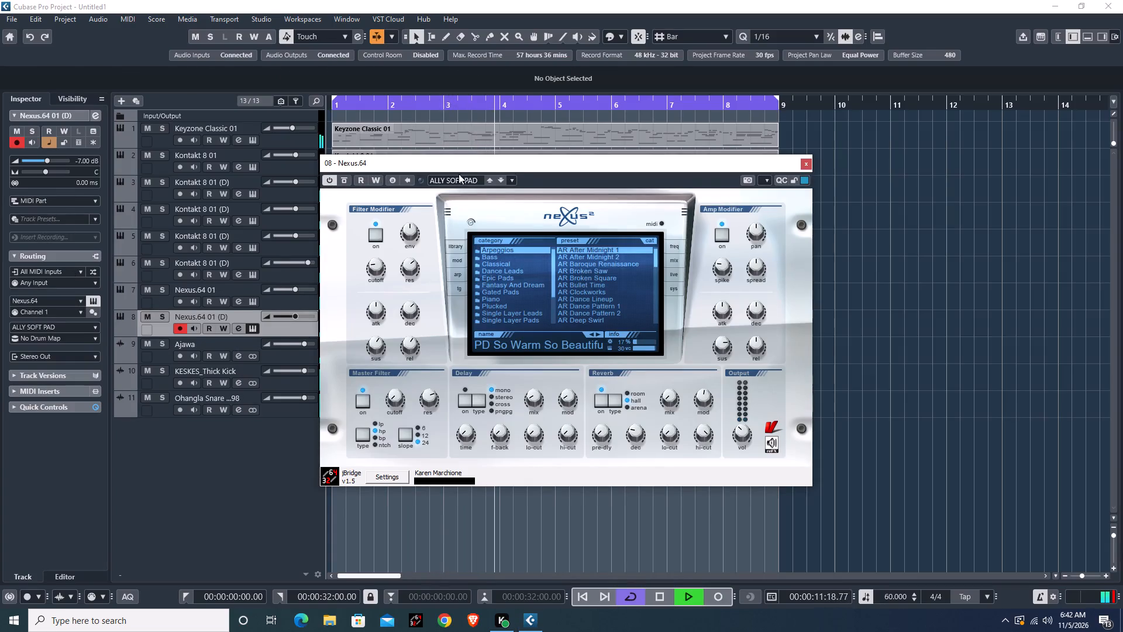
left_click(512, 179)
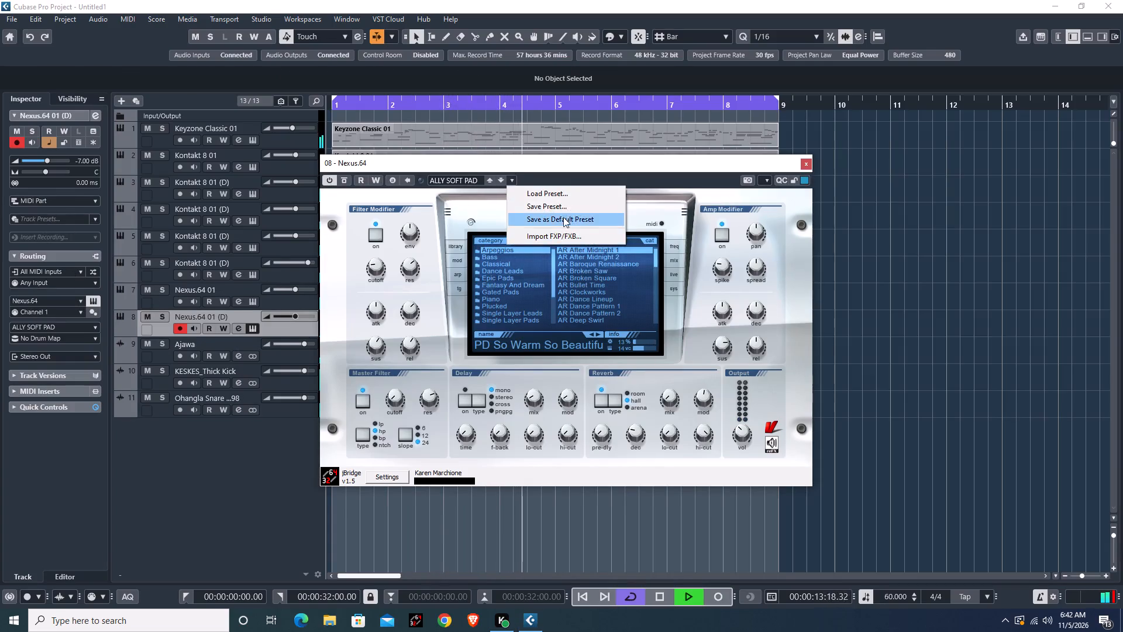
left_click(558, 195)
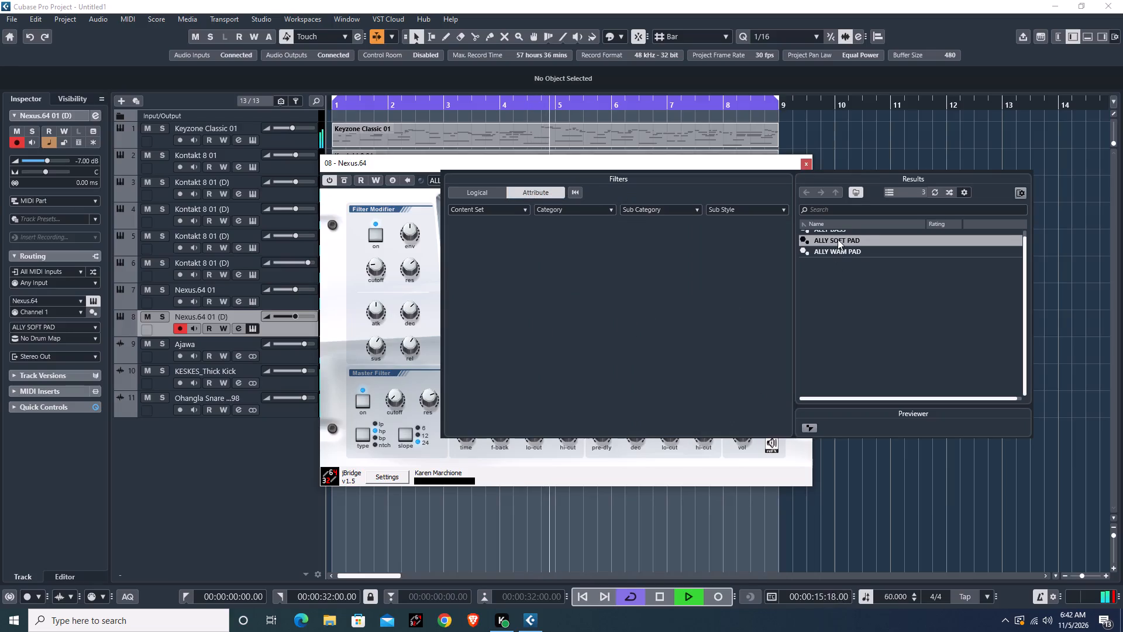
double_click(838, 232)
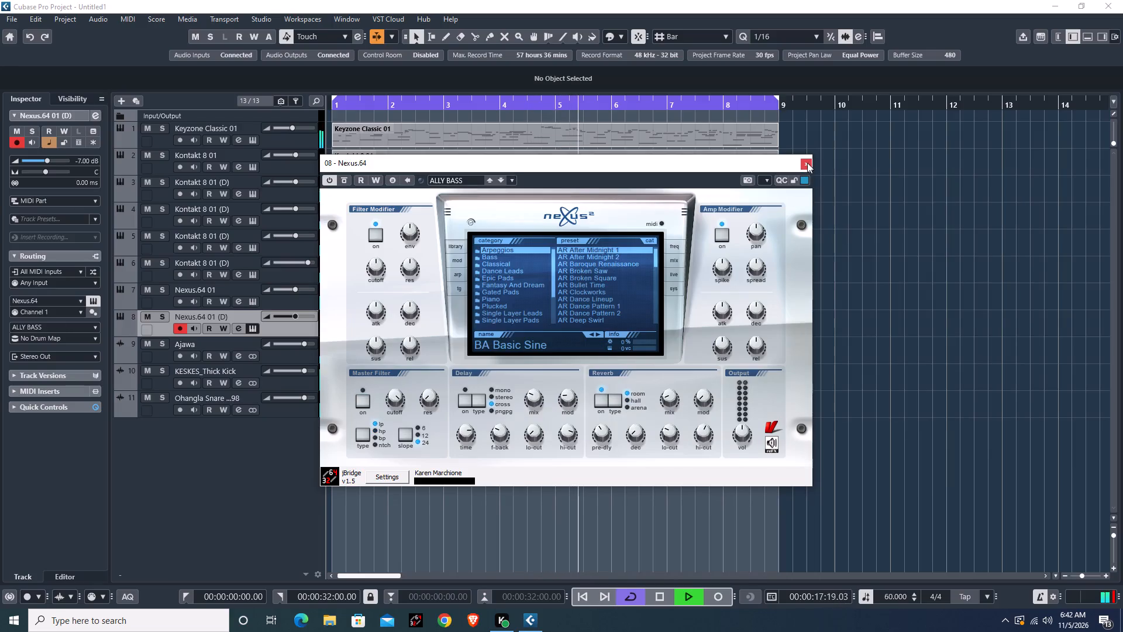
left_click(807, 163)
Set the Nexus.64 01 (D) bass track's volume to -4.60 dB.
scroll(51, 160, "down", 6)
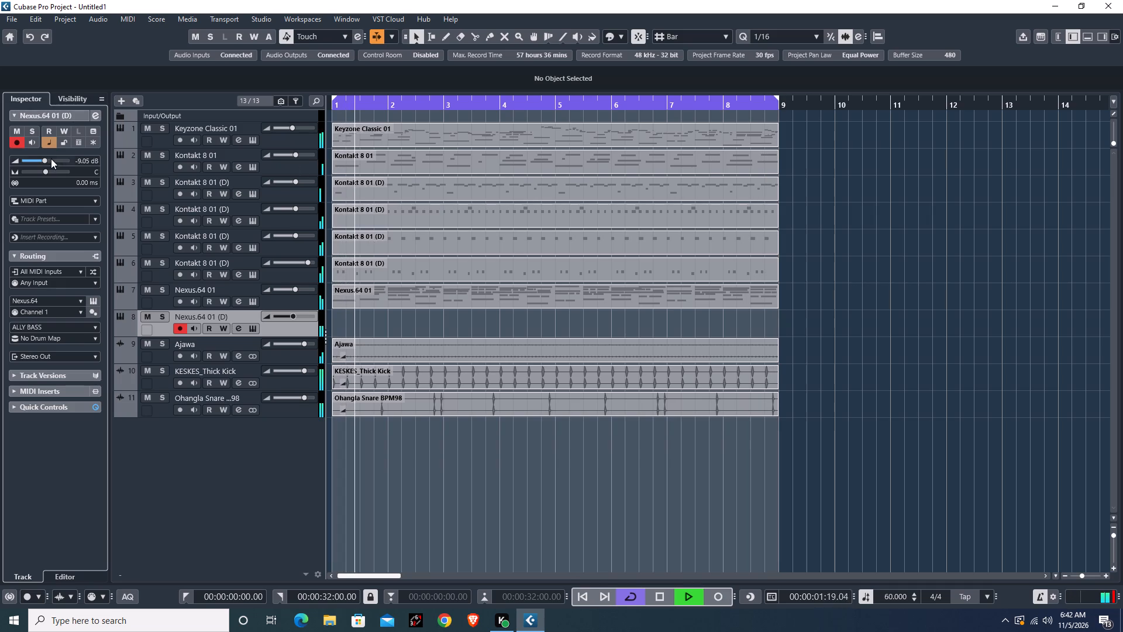
scroll(58, 157, "up", 13)
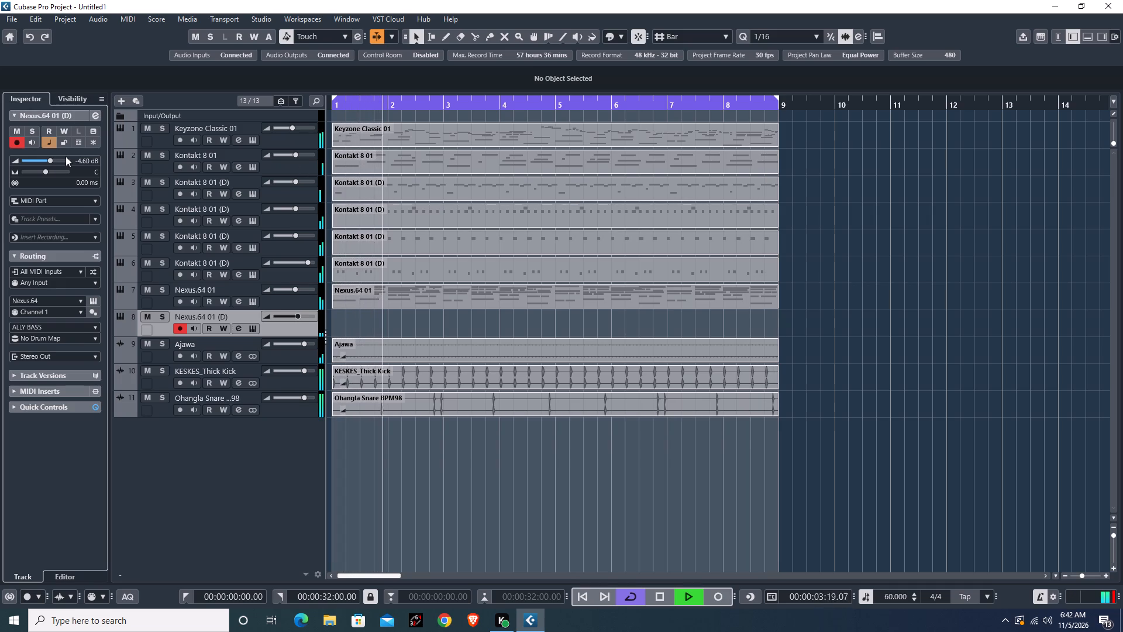